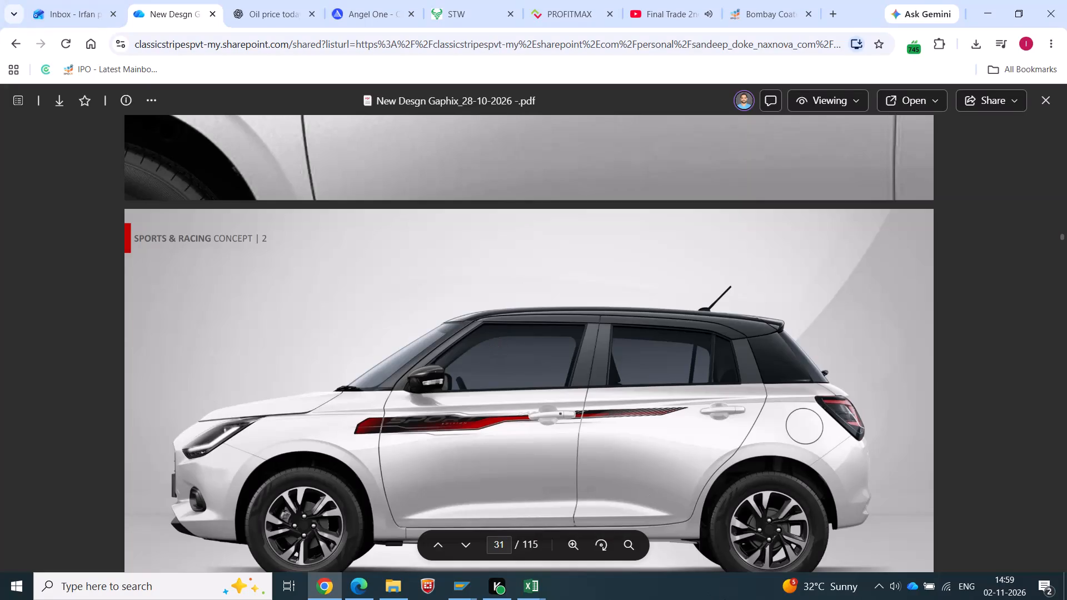
Review the Sports & Racing side-graphic concepts and their zoom views from concept 2 through the red-and-black SPORT Edition design.
scroll(800, 505, down, 7)
scroll(676, 339, down, 2)
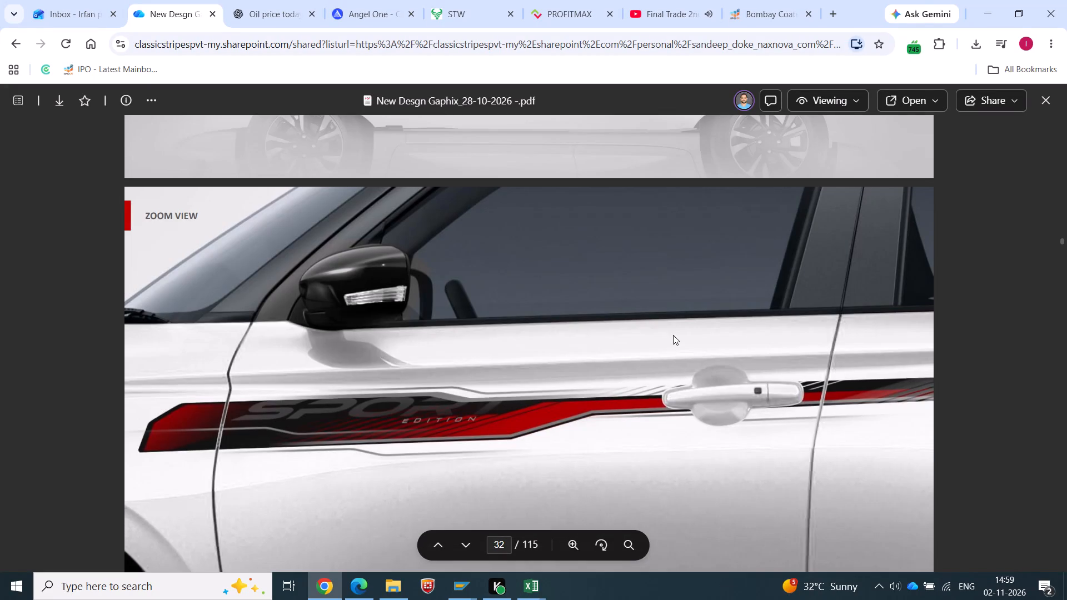
scroll(673, 335, down, 14)
scroll(669, 307, down, 7)
scroll(619, 258, down, 6)
scroll(526, 212, down, 4)
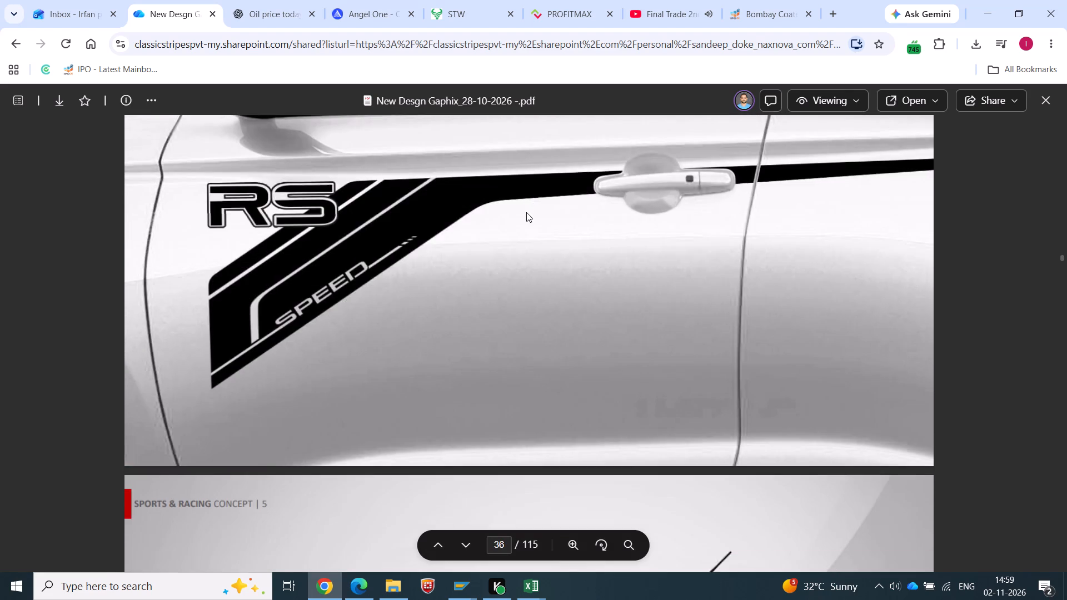
scroll(526, 212, down, 17)
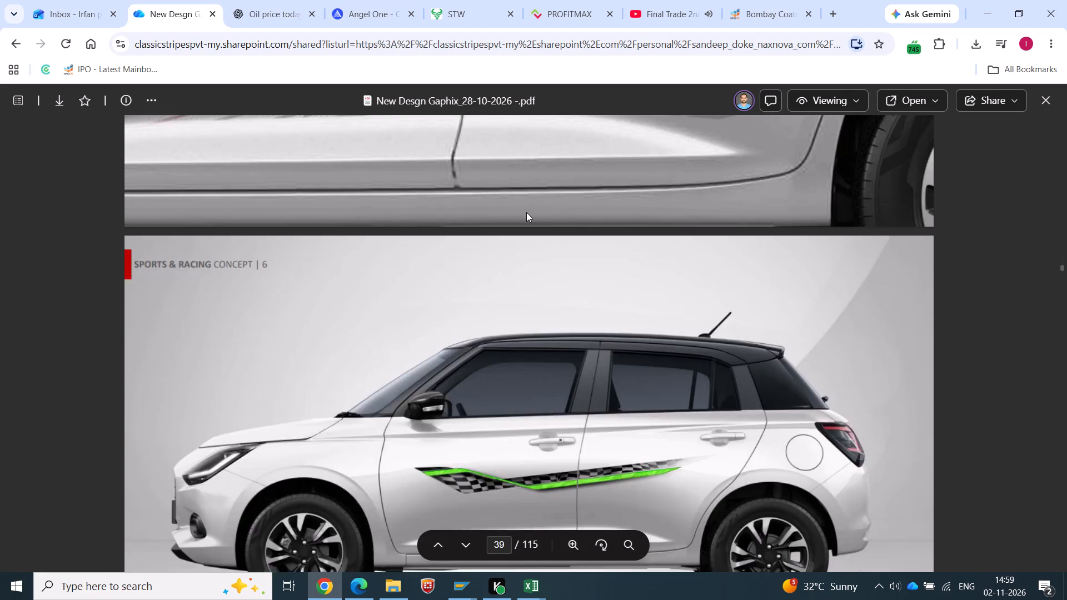
scroll(530, 220, down, 12)
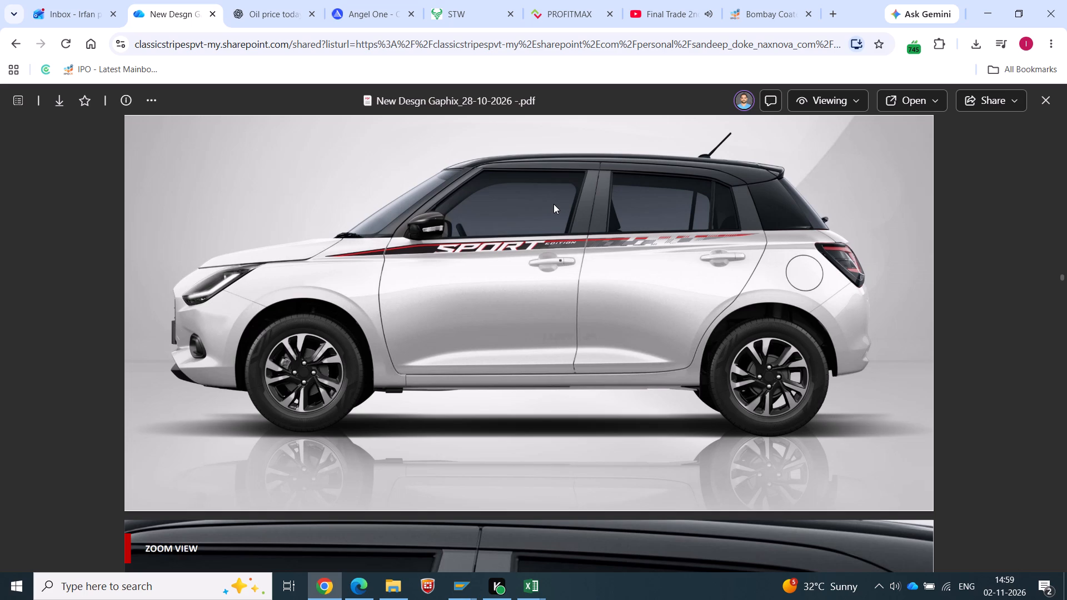
scroll(554, 204, down, 10)
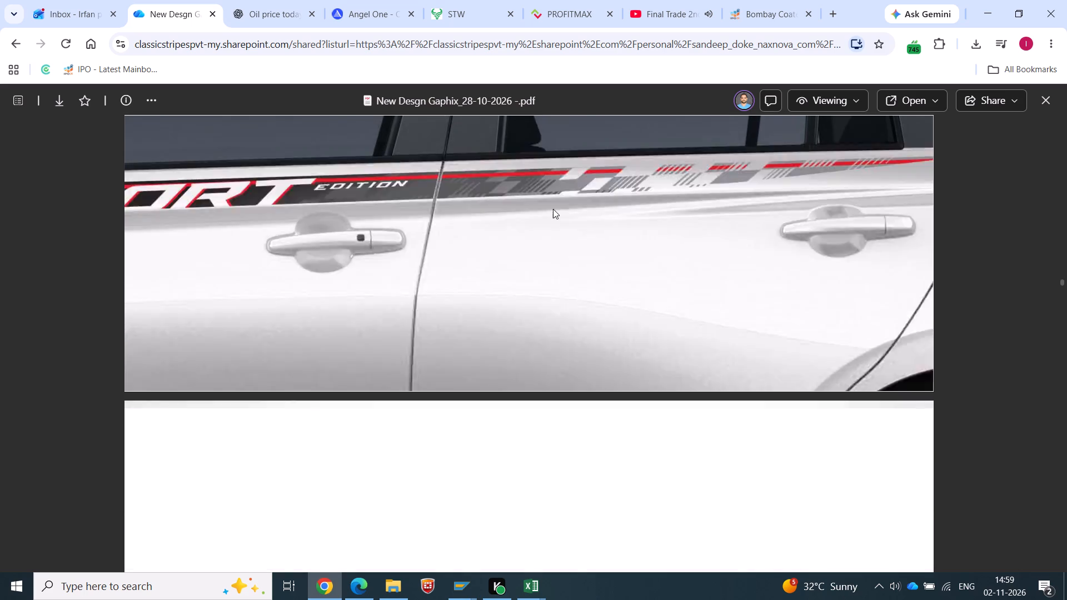
Examine the following Sports & Racing concepts, including the blue SPORTS, blue R-logo racing and red RS Sport Edition stripes.
scroll(553, 209, down, 11)
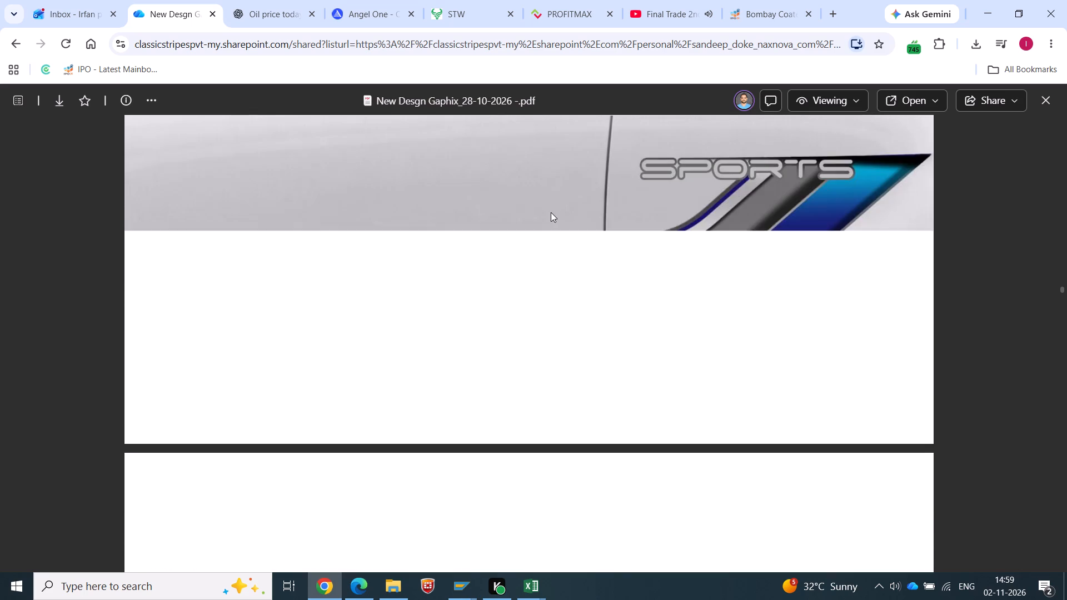
scroll(551, 212, up, 2)
scroll(551, 212, down, 8)
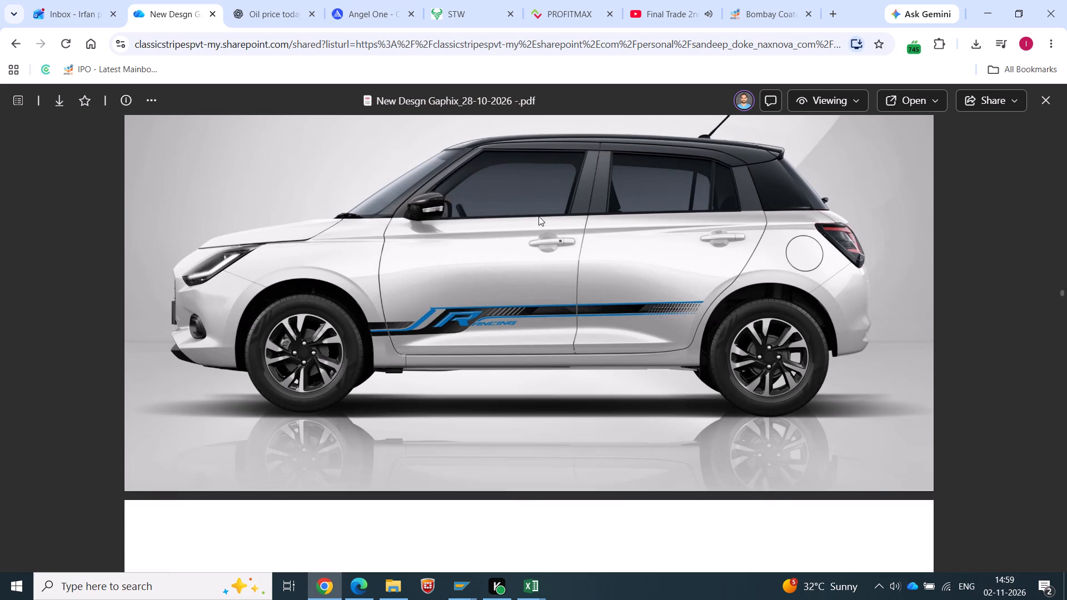
scroll(539, 216, down, 10)
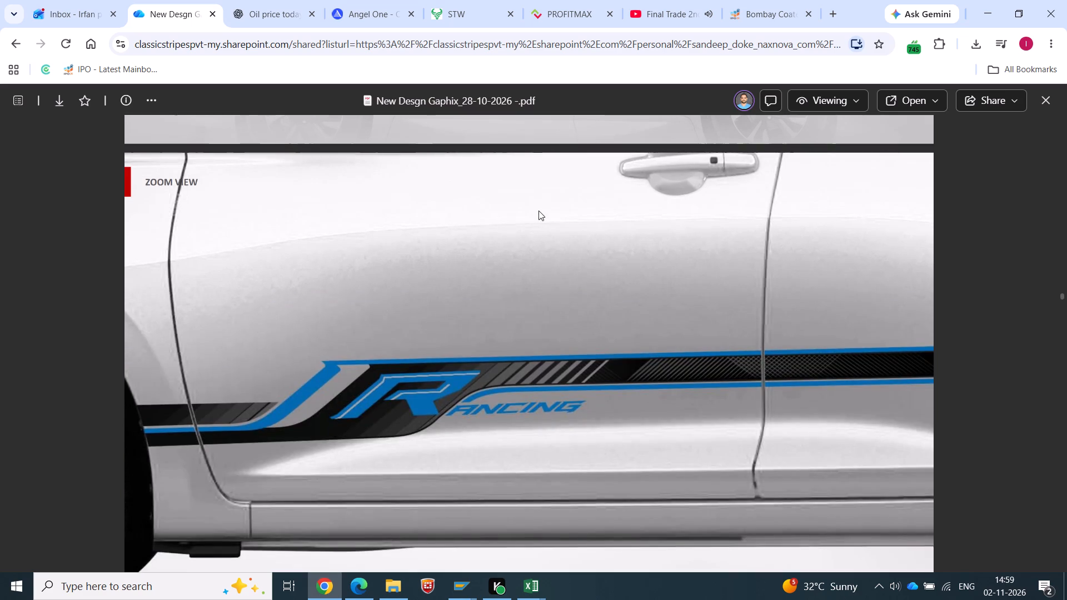
scroll(539, 210, down, 7)
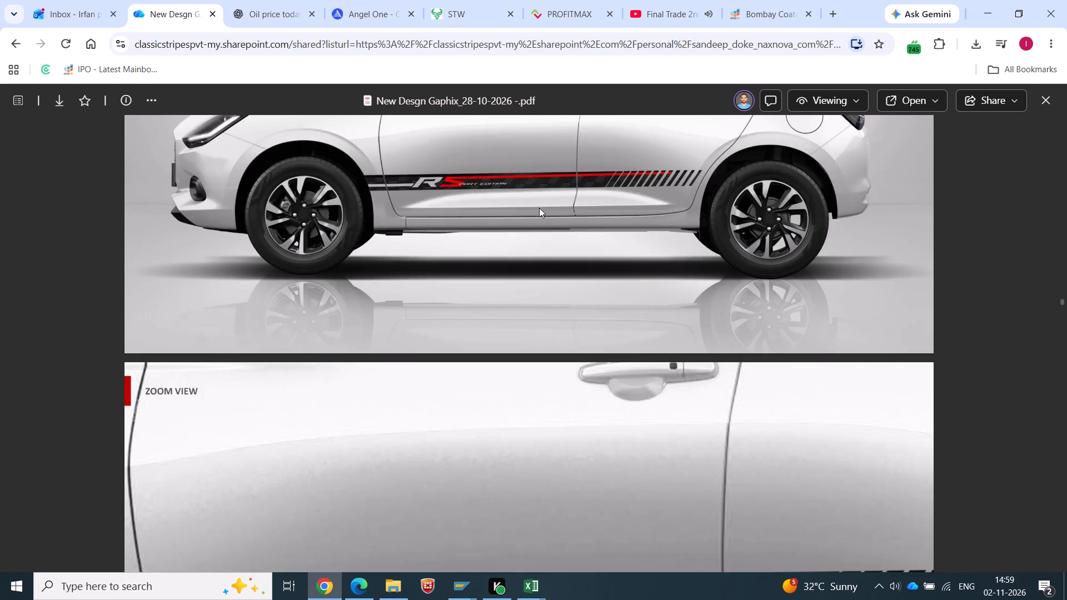
scroll(539, 208, down, 9)
Examine the GT Sports stripe of Sports & Racing concept 11, comparing its zoom view with the full side view.
scroll(539, 208, down, 6)
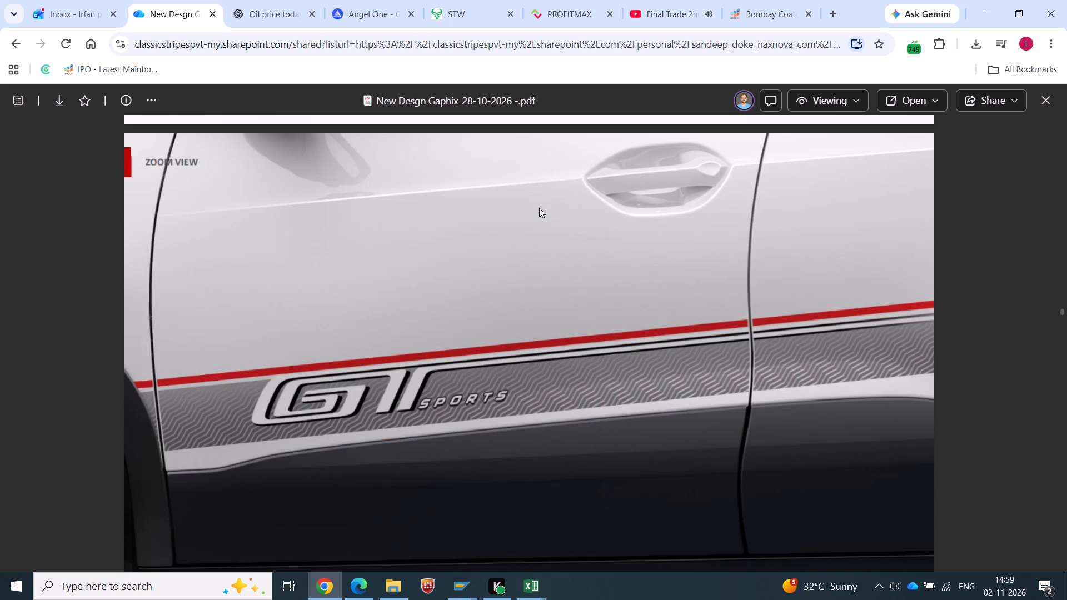
scroll(539, 208, down, 8)
scroll(539, 208, up, 6)
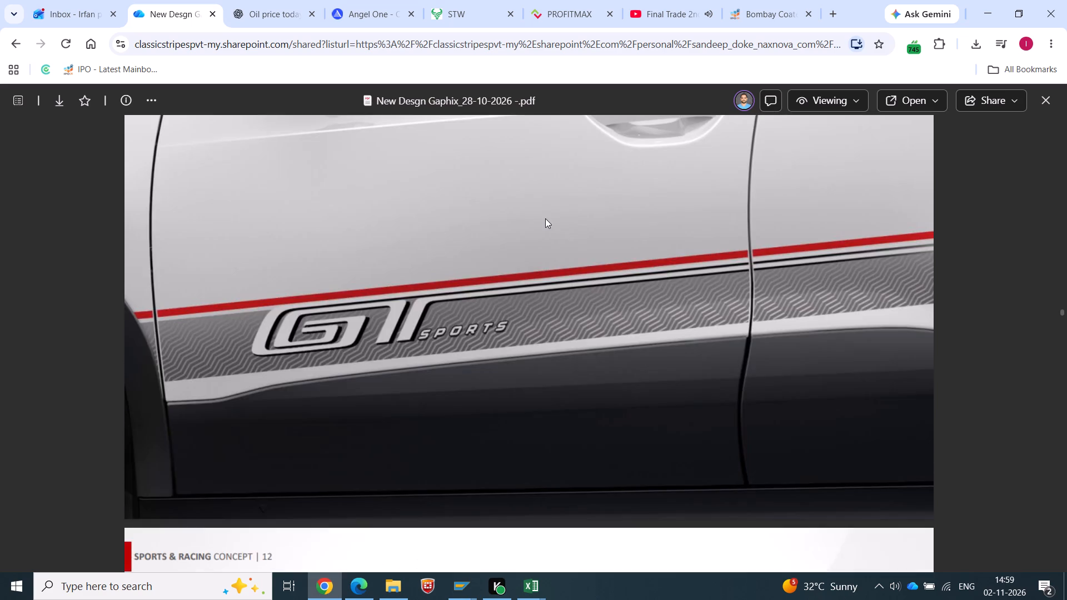
scroll(545, 218, up, 4)
scroll(512, 441, up, 5)
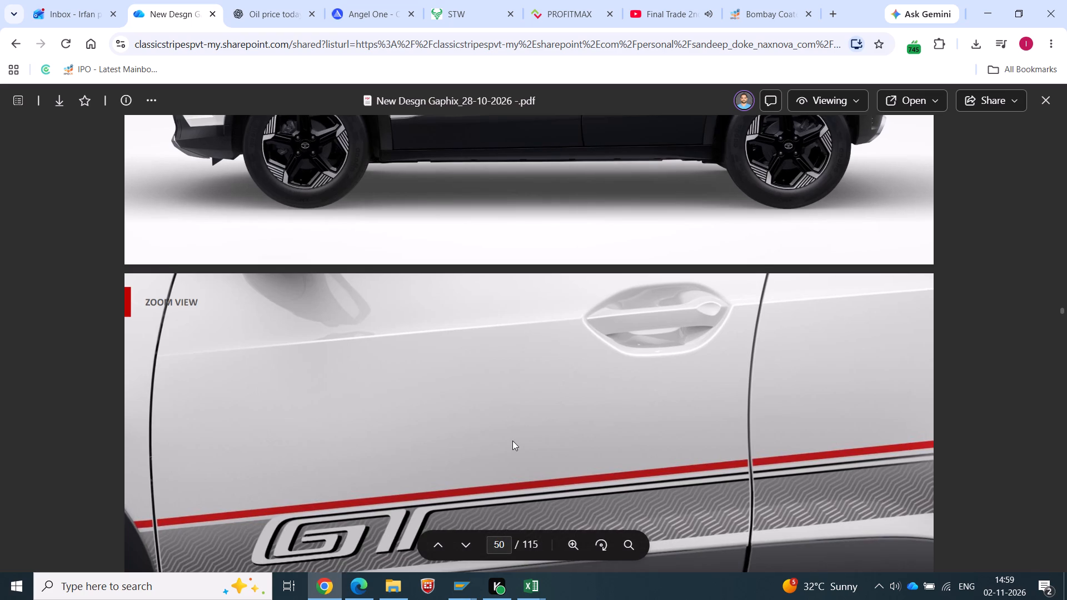
scroll(512, 441, up, 1)
scroll(511, 436, down, 2)
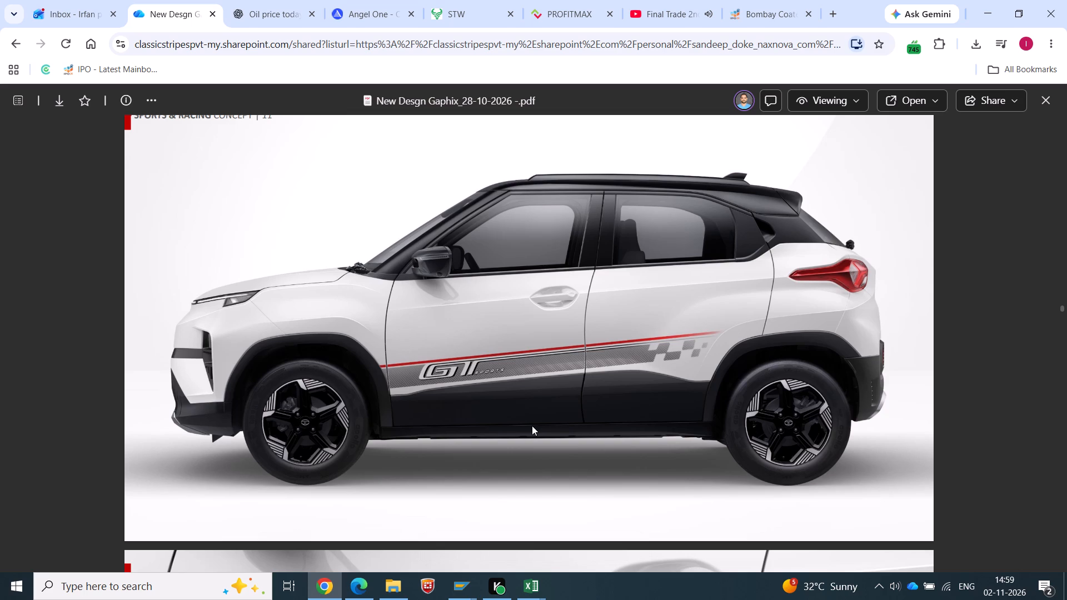
scroll(532, 426, down, 3)
Look at the yellow-and-black RACING rear-door graphic of Sports & Racing concept 12.
scroll(532, 426, down, 15)
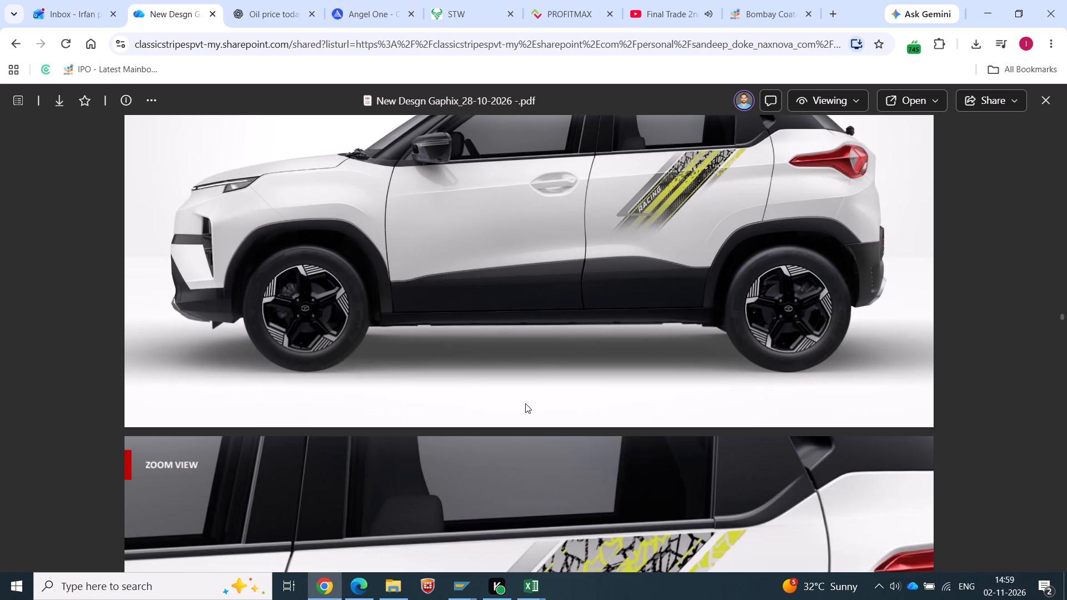
Examine the following Sports & Racing concepts, including the red-and-black BEAT SPORTY graphic and the black-and-blue side stripe of concept 14.
scroll(525, 403, down, 2)
scroll(507, 354, down, 10)
scroll(507, 354, up, 3)
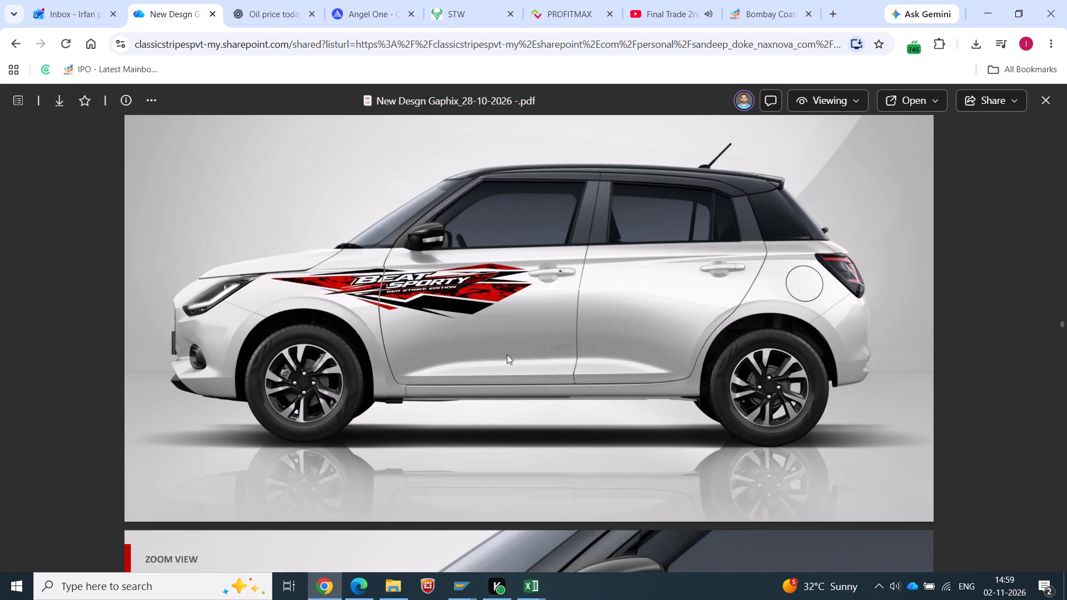
scroll(507, 354, down, 12)
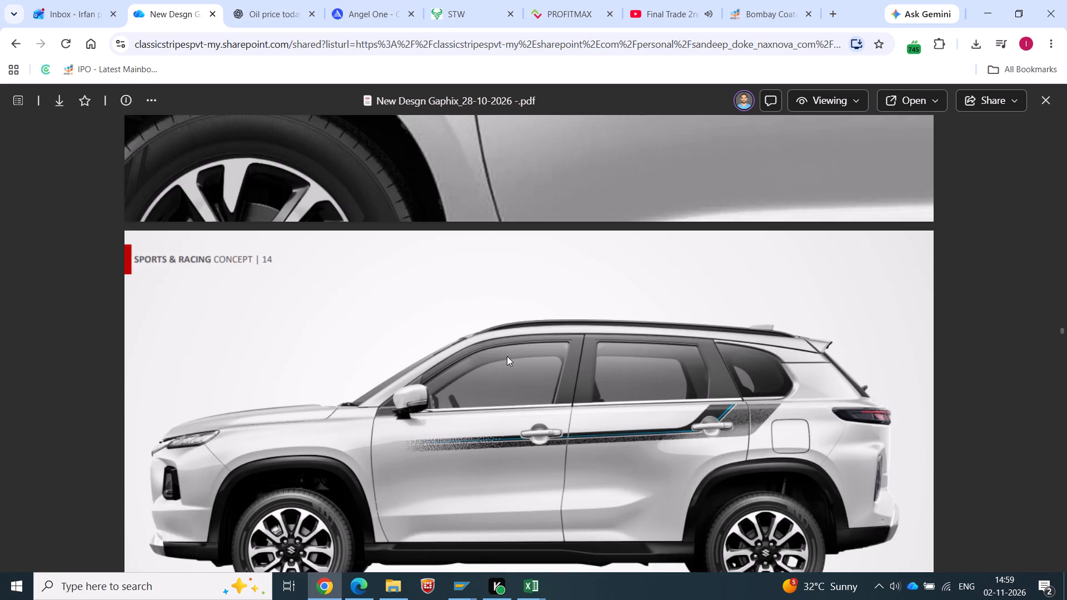
scroll(507, 356, down, 7)
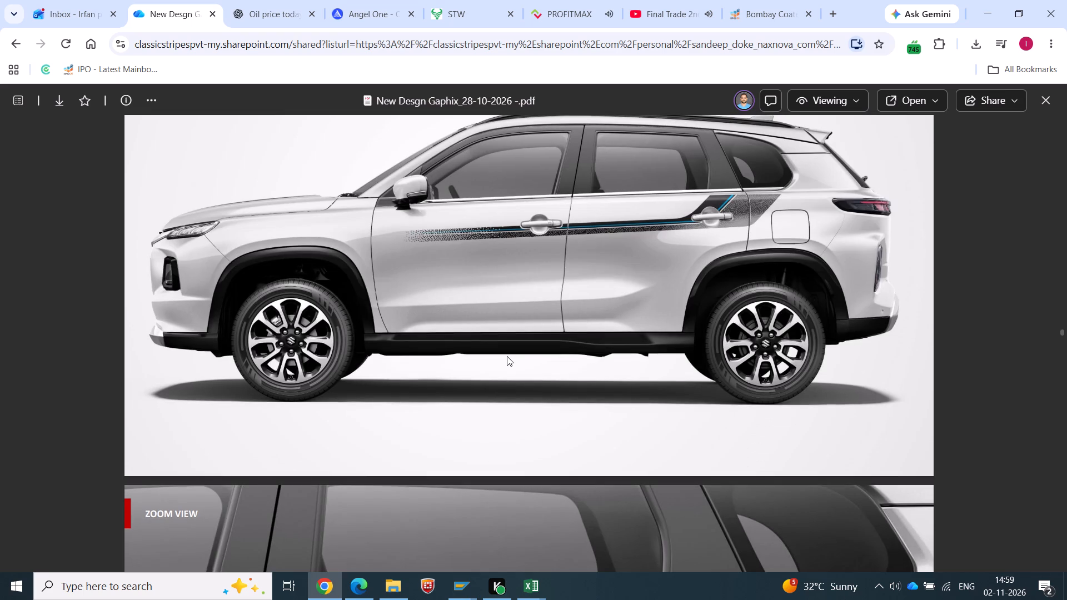
scroll(507, 356, down, 2)
Switch to PROFITMAX and check the trading call alerts.
click(580, 0)
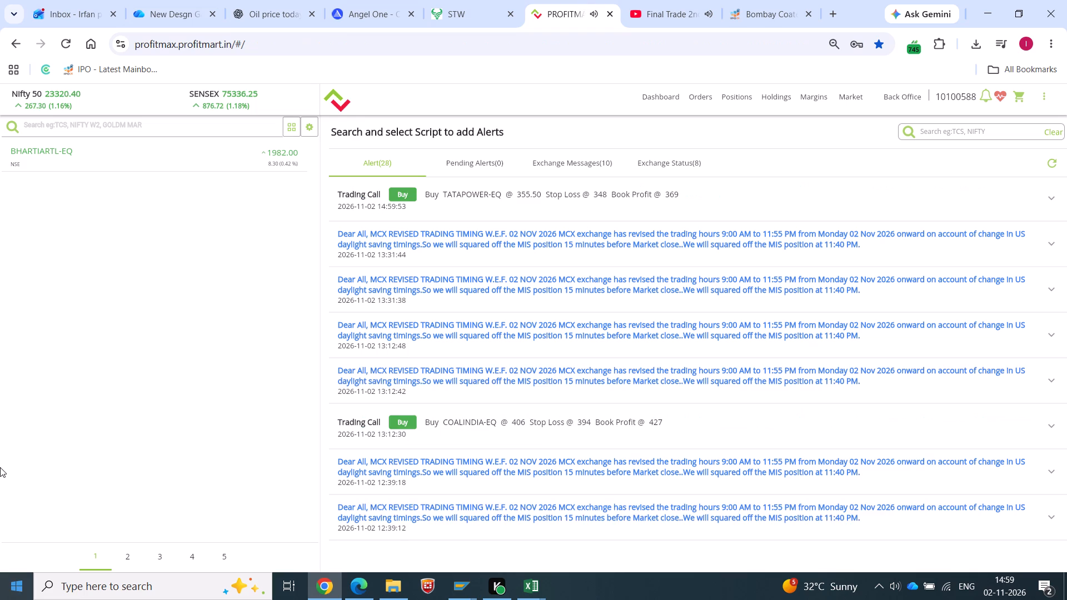
Switch to the Angel One site to look at its GTT orders page.
click(358, 0)
click(426, 0)
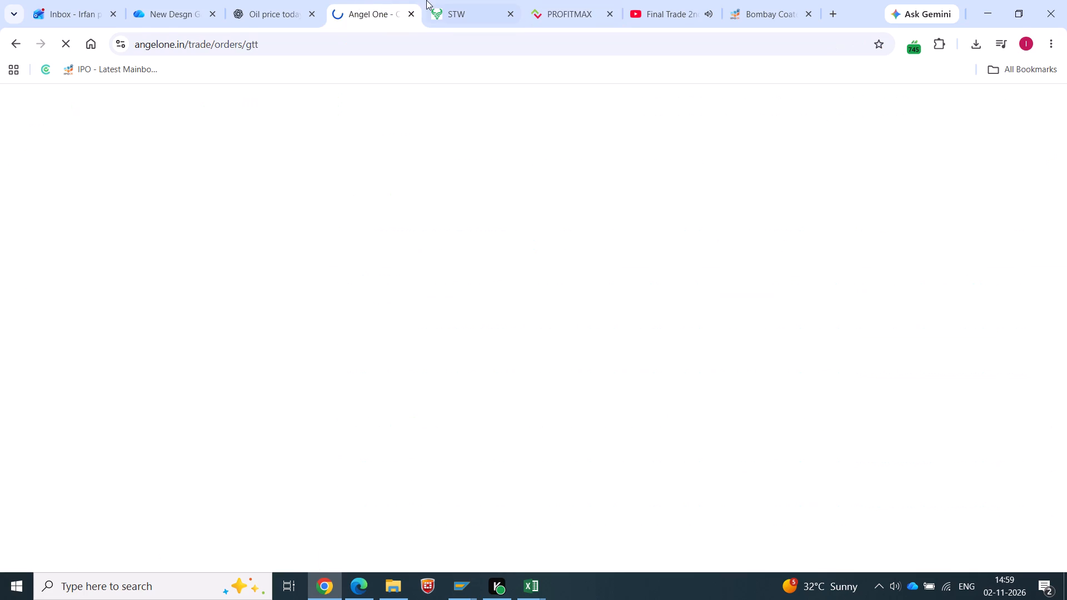
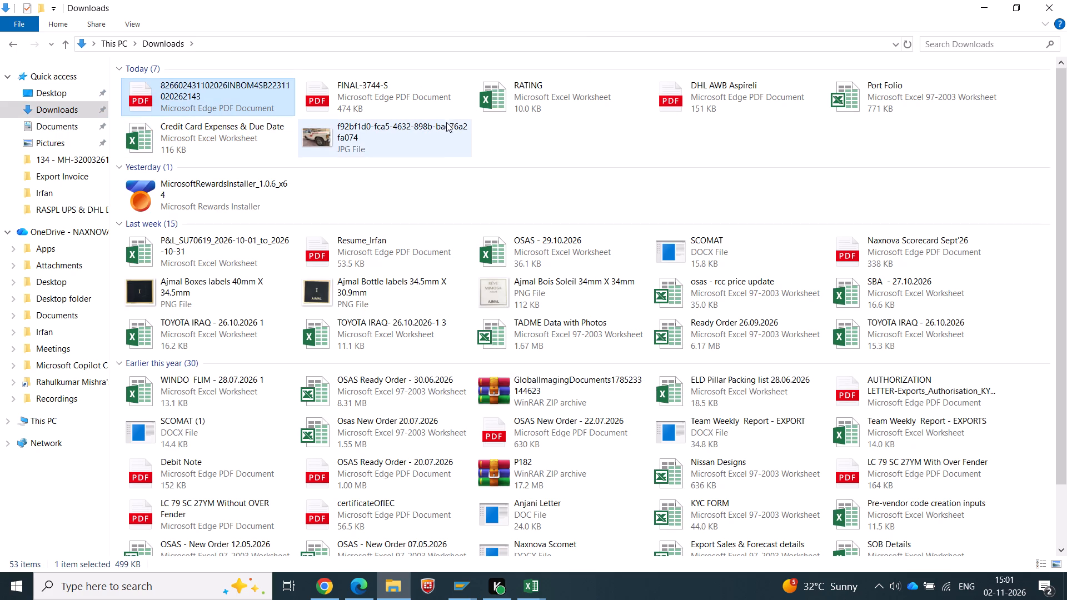
Cut FINAL-3744-S and the PDF beginning 8266024 from Downloads, and open the shipping folder 139 - MH-32003269 - EL PREMIUM SLEEK BADGE.
ctrl+click(446, 103)
key(ctrl+x)
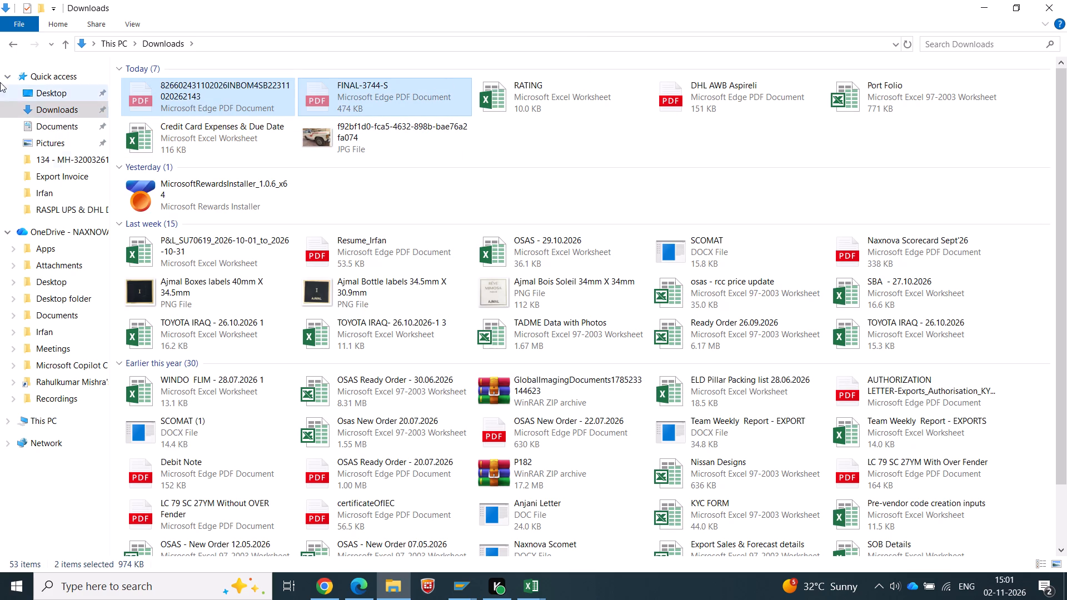
click(10, 49)
click(10, 49)
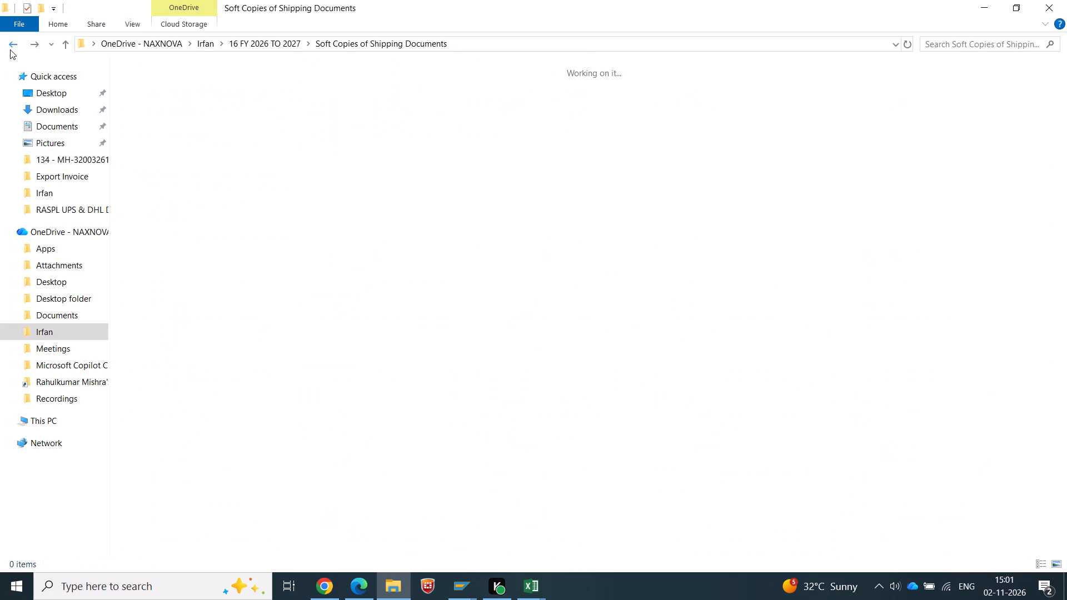
scroll(736, 357, down, 2)
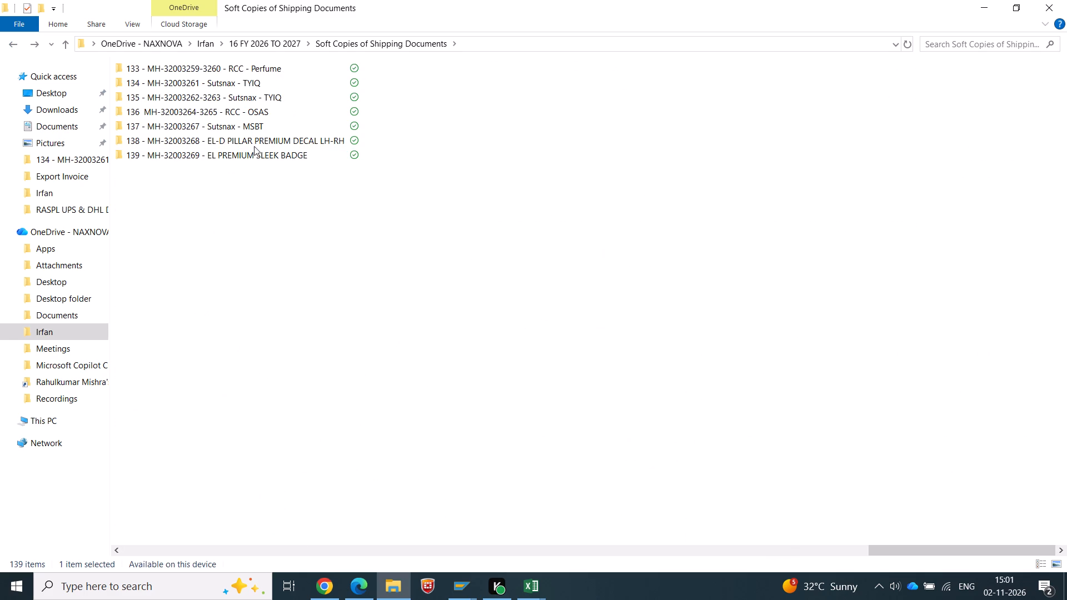
click(253, 143)
double_click(252, 158)
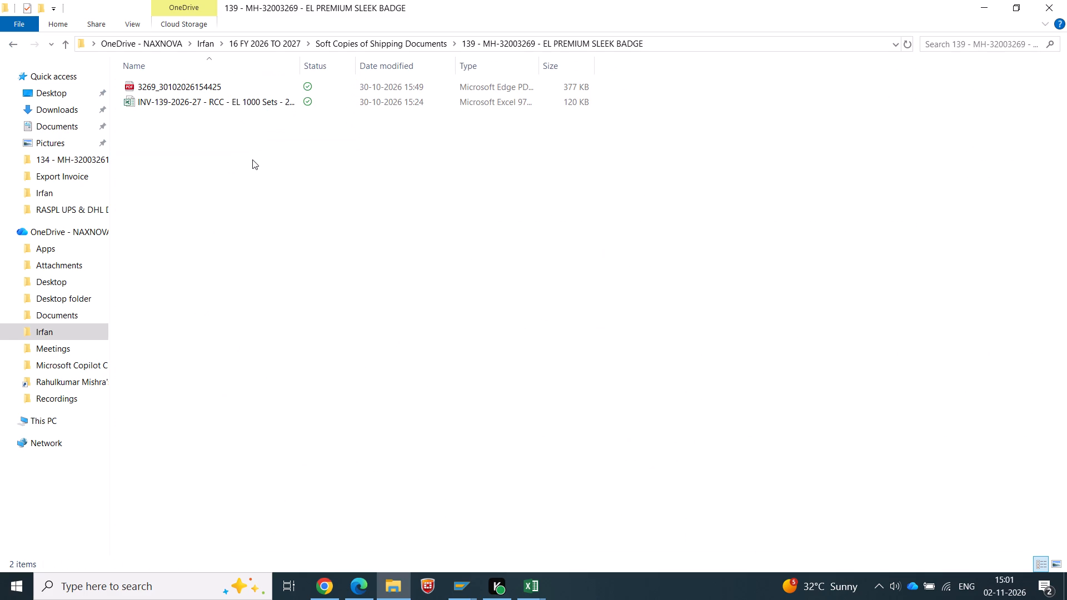
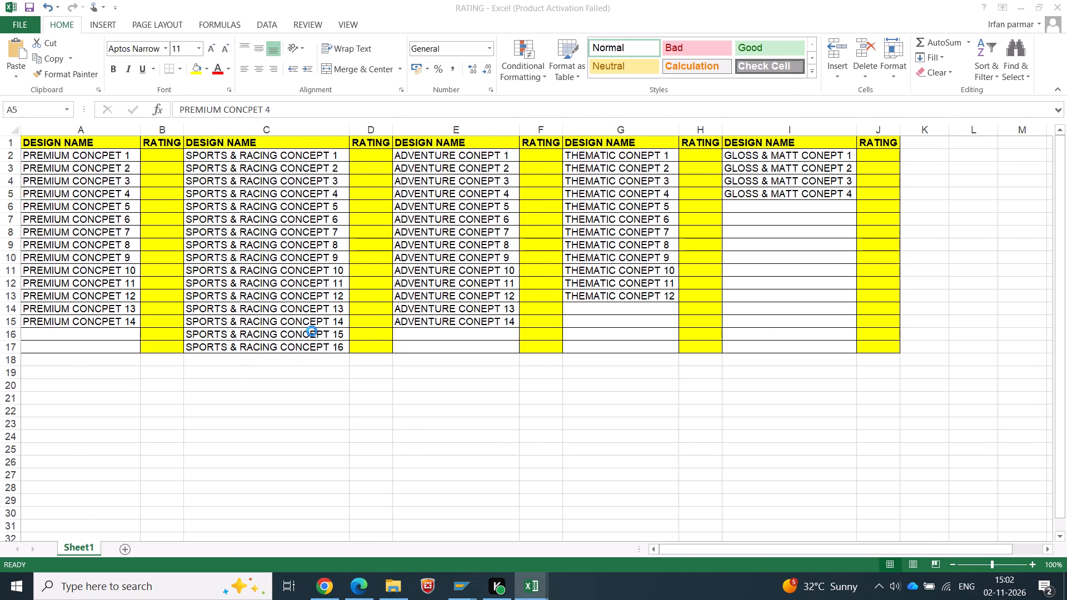
Open the 16 FY 2026 TO 2027 folder inside the Irfan folder in File Explorer.
click(428, 295)
scroll(443, 279, down, 4)
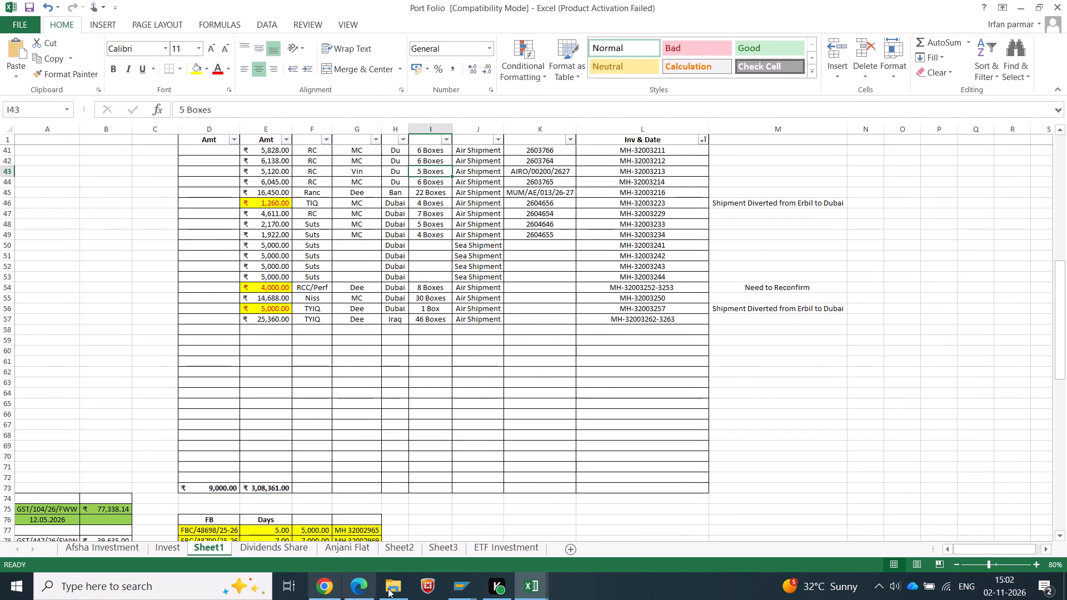
click(403, 591)
click(43, 331)
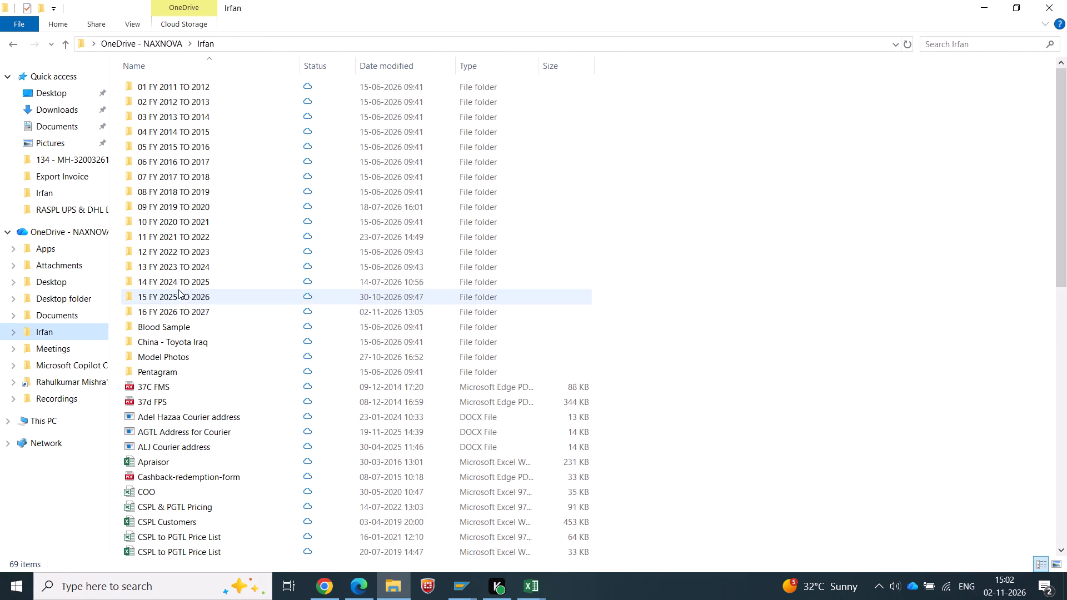
double_click(182, 312)
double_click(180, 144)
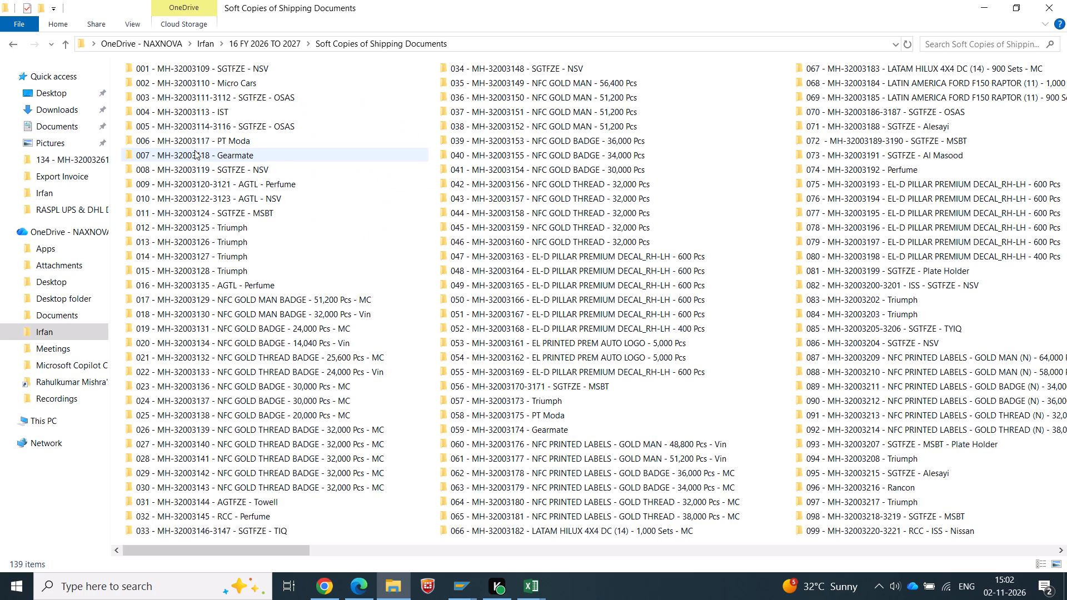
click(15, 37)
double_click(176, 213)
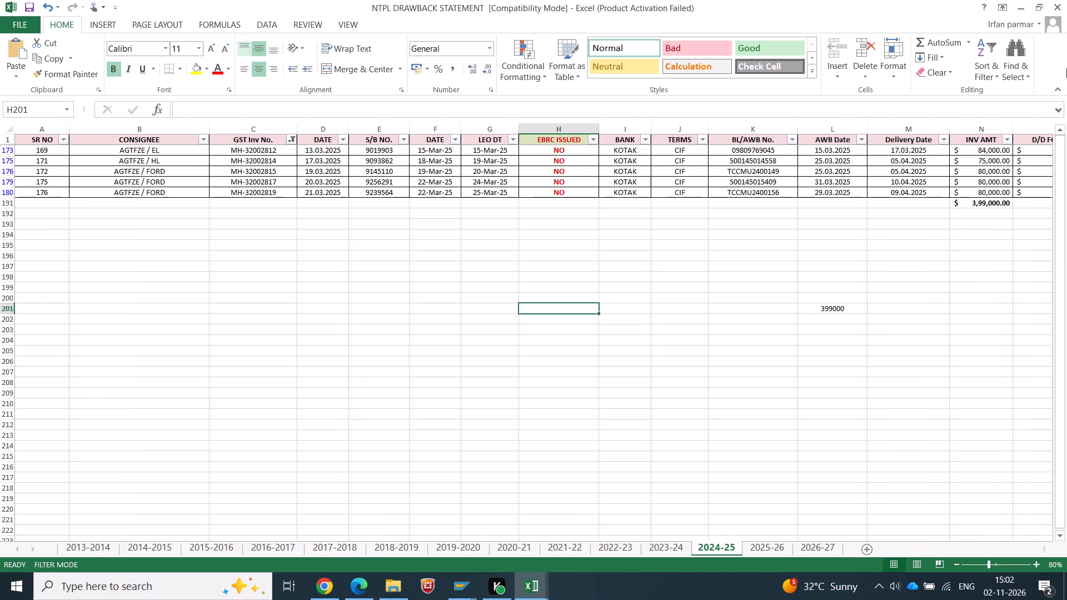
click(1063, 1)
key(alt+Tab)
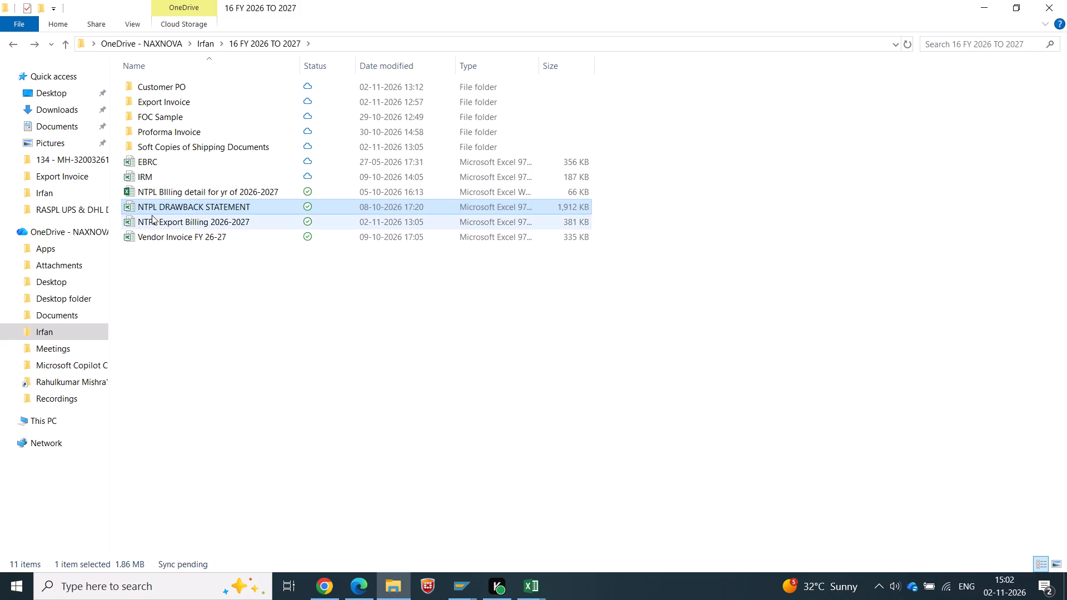
Open the NTPL Export Billing 2026-2027 workbook from the 16 FY 2026 TO 2027 folder.
click(152, 215)
double_click(152, 222)
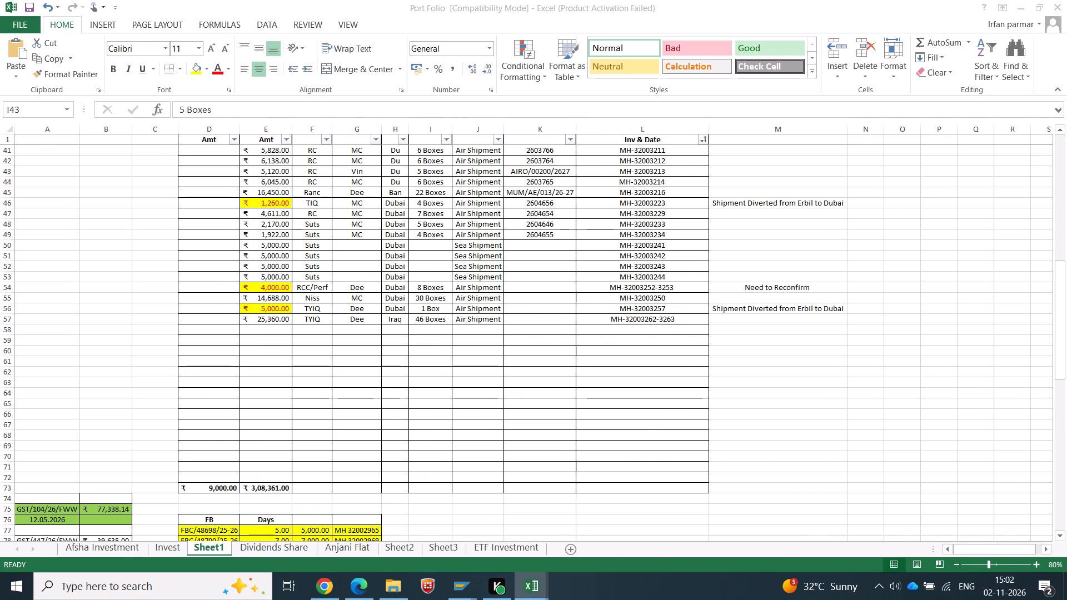
click(302, 315)
scroll(343, 227, down, 1)
key(alt+Tab)
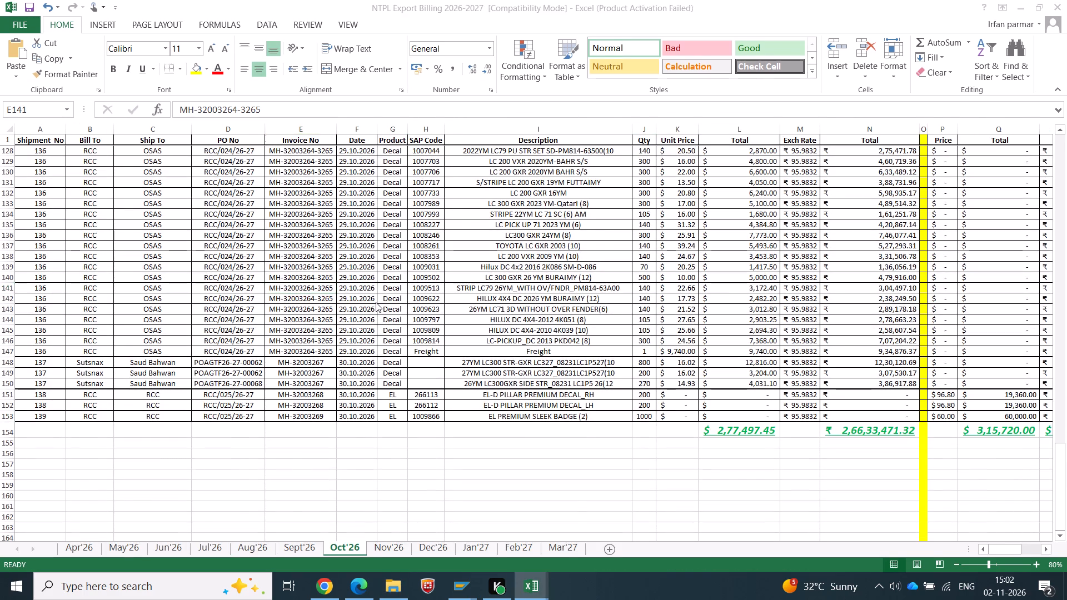
click(682, 321)
key(alt+Tab)
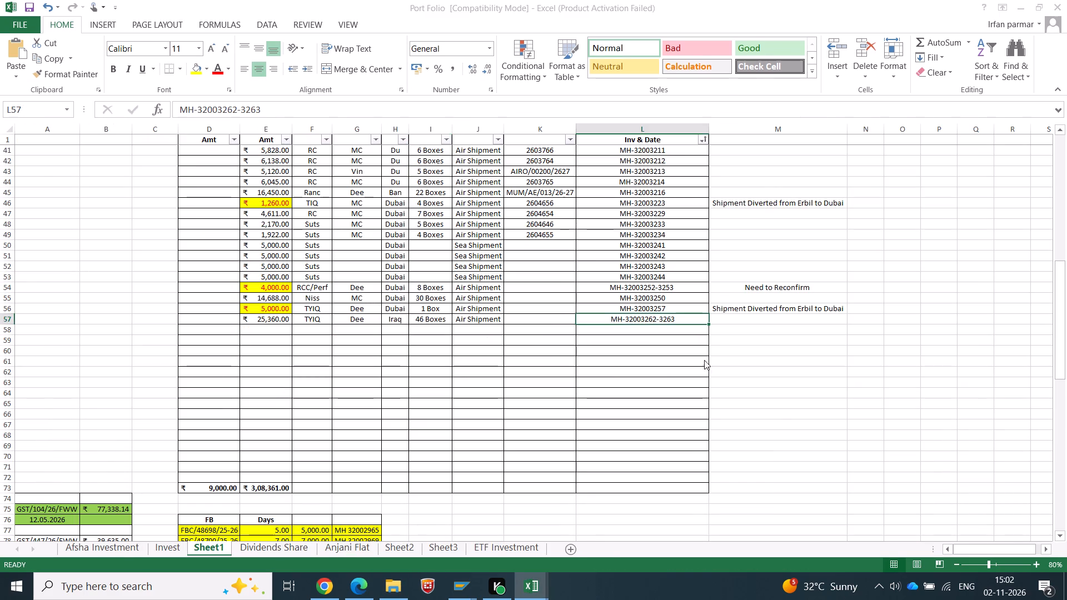
scroll(218, 336, up, 1)
scroll(364, 339, up, 7)
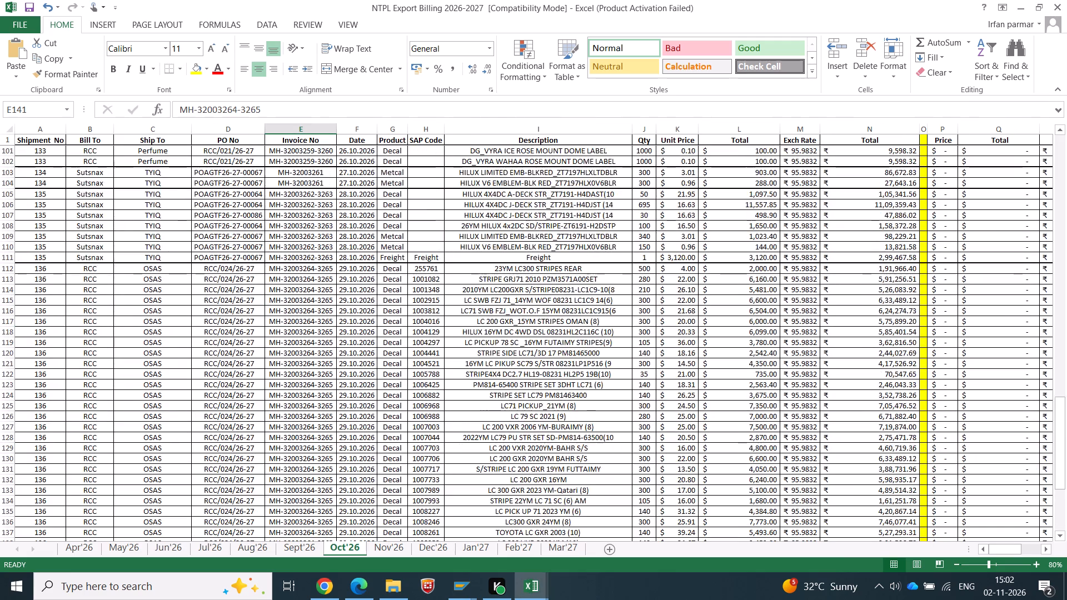
scroll(364, 339, up, 4)
drag(245, 314, 528, 311)
click(283, 422)
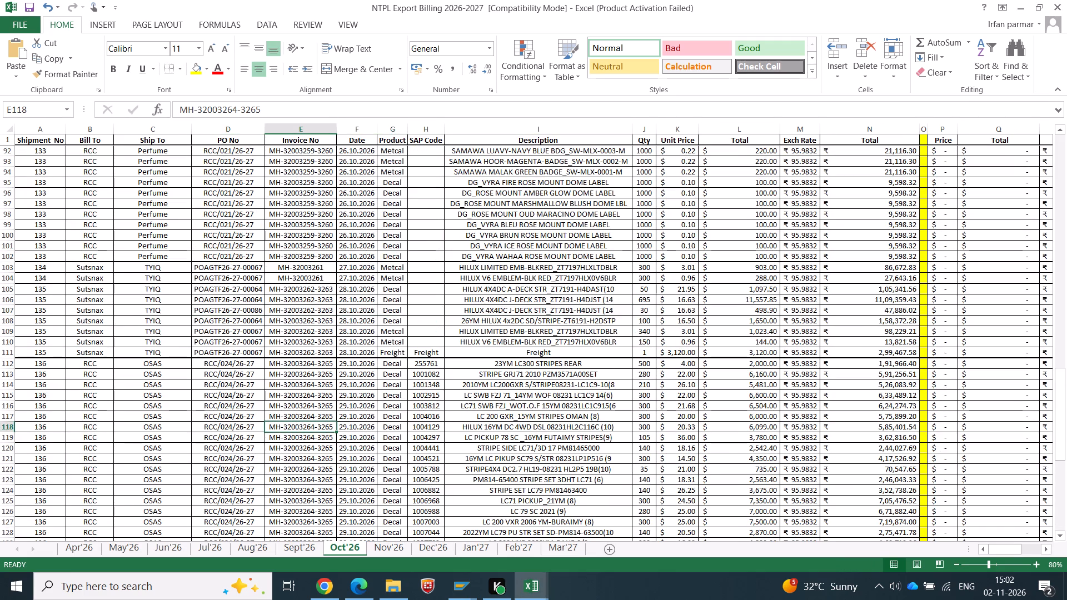
key(ctrl+c)
key(alt+Tab)
right_click(636, 329)
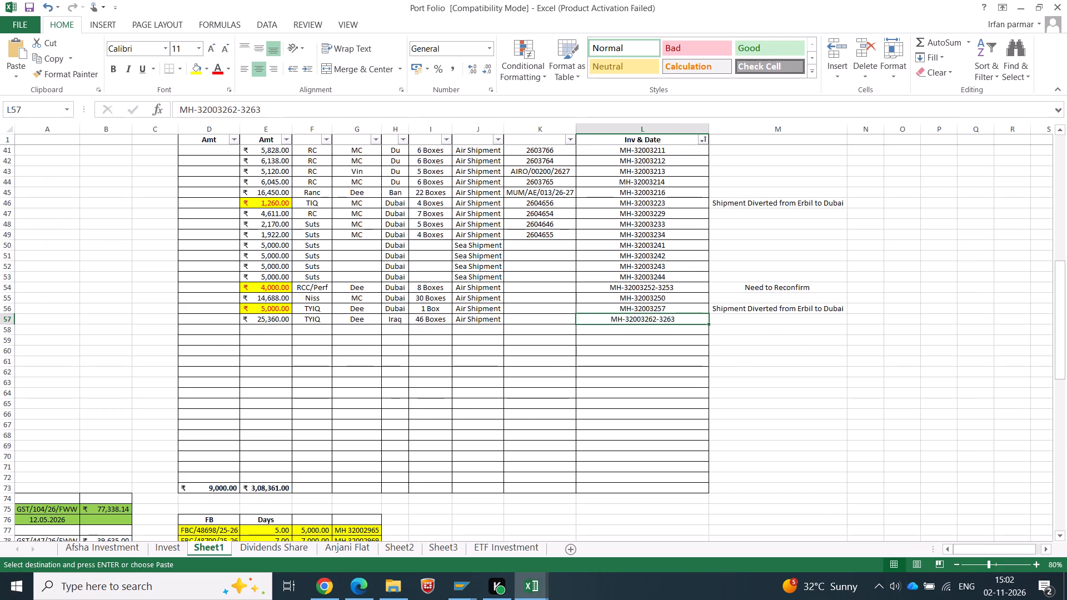
click(690, 116)
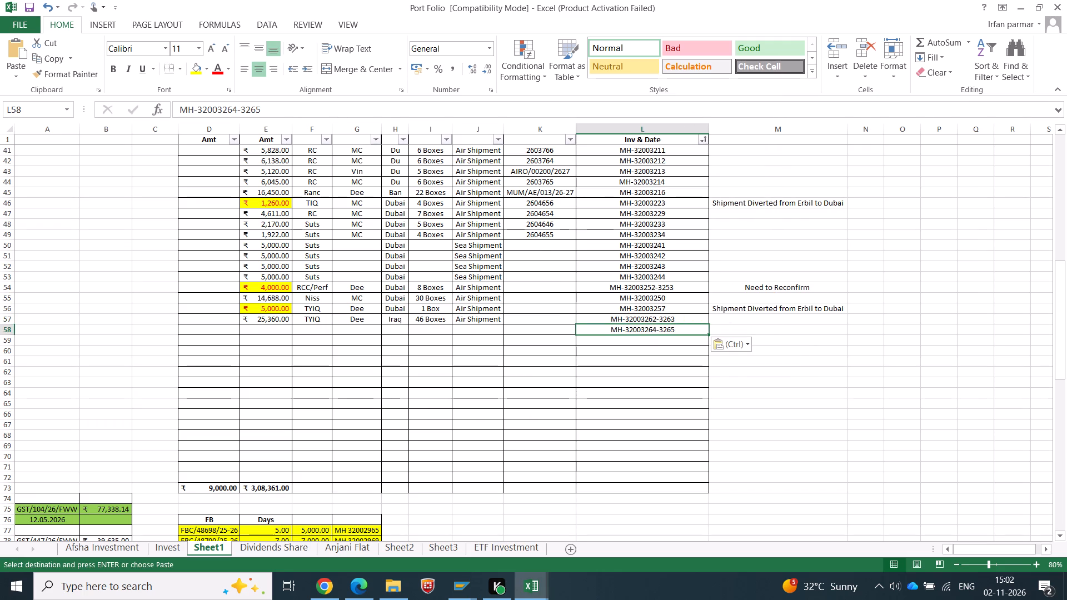
click(438, 328)
text(216 BOx)
key(Return)
key(Down)
key(Up)
key(Up)
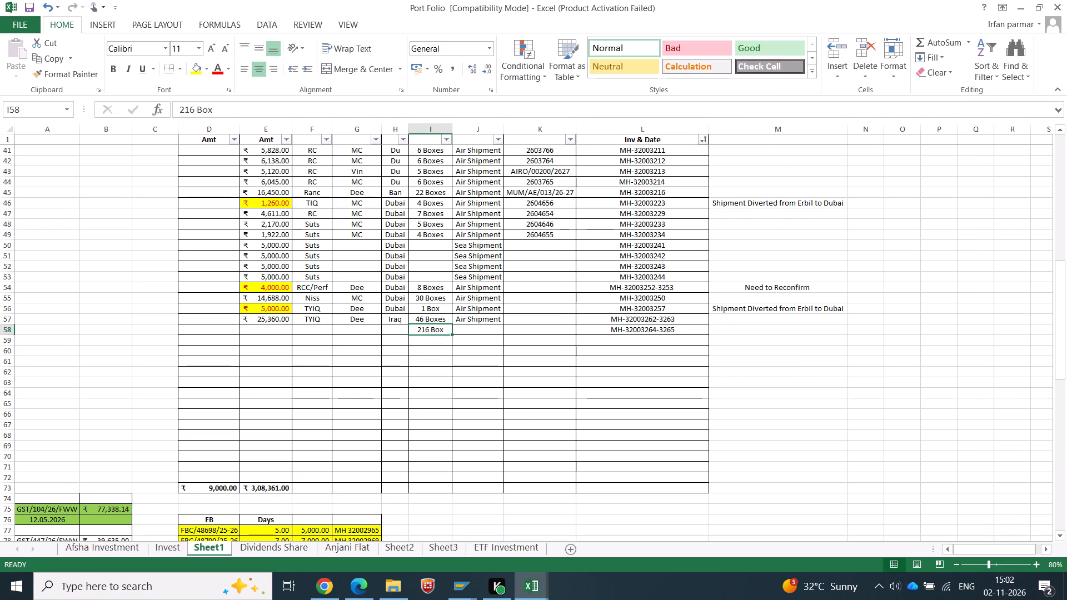
key(Left)
text(KSA)
key(Return)
key(Left)
key(Up)
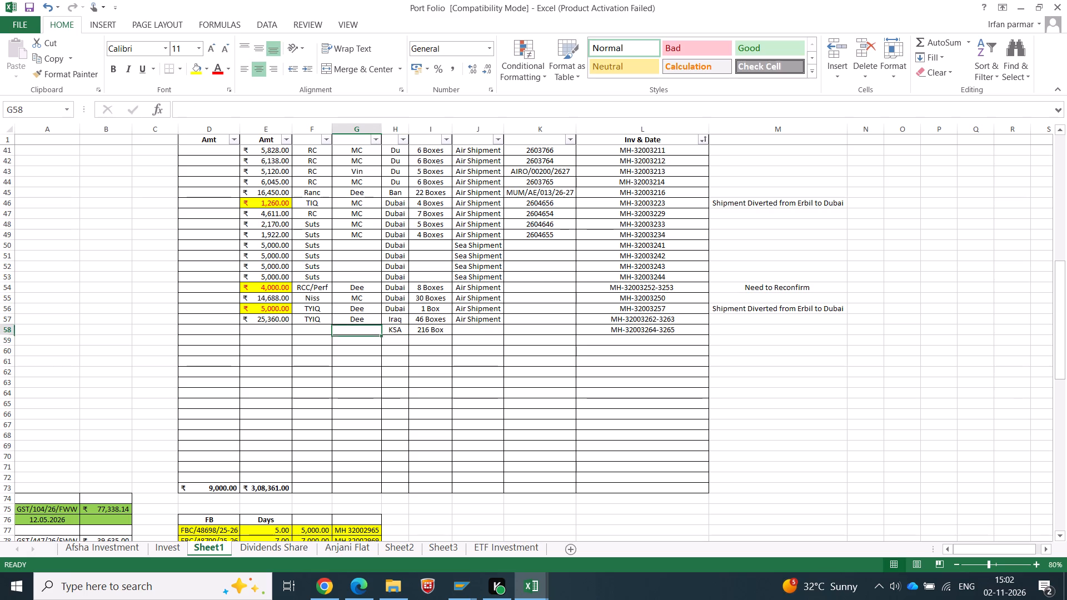
text(MC)
key(Left)
key(Tab)
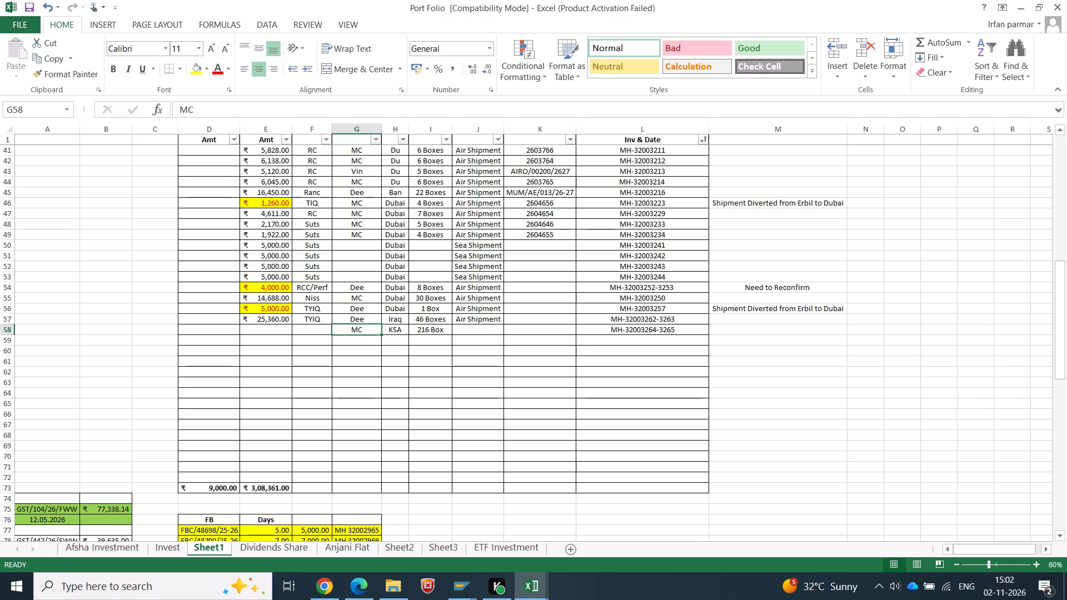
key(Left)
text(OS)
key(Tab)
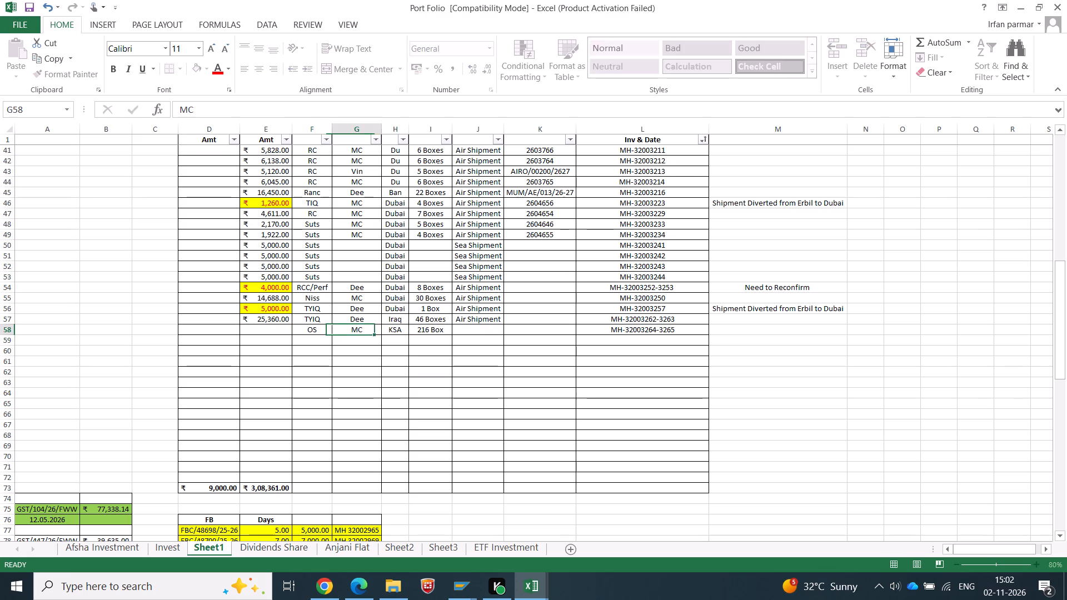
Copy the Sea Shipment entry from J52 into J58 as the shipment mode of row 58.
key(Tab)
key(Tab)
key(Tab)
click(479, 267)
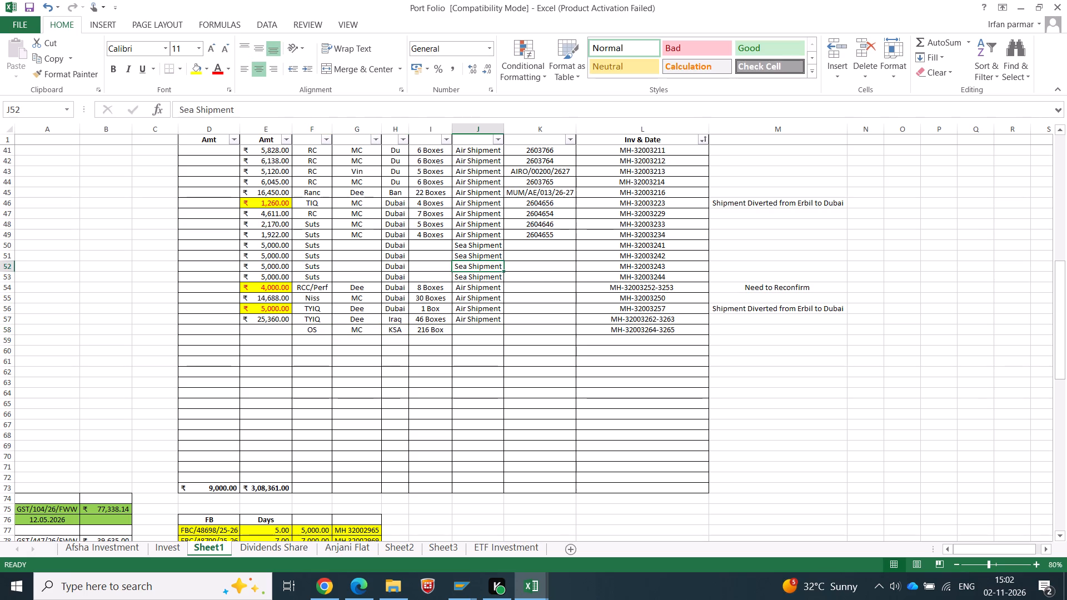
key(ctrl+c)
click(472, 327)
key(Return)
key(Tab)
Copy invoice numbers MH-32003268 and MH-32003269 from the export billing Oct'26 sheet into L59:L60 of Port Folio, pasting values only.
key(alt+Tab)
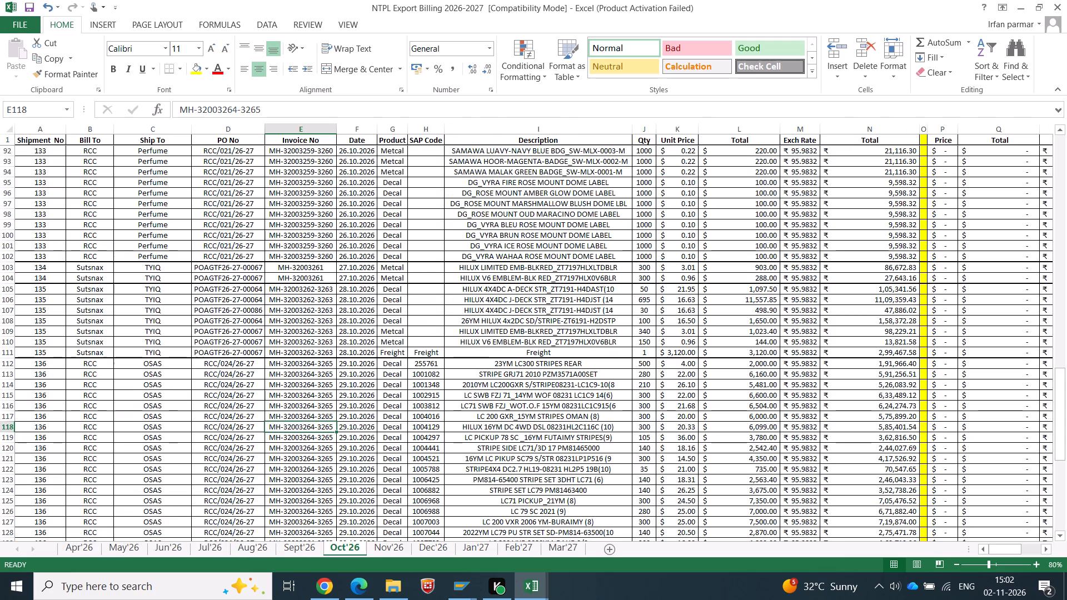
key(alt+Tab)
key(alt+Tab)
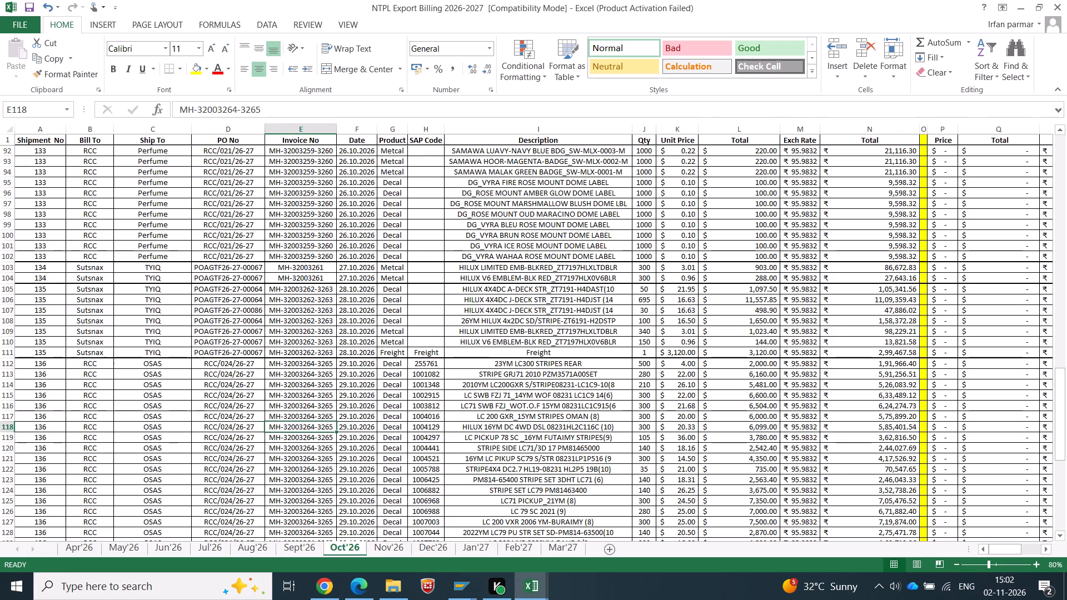
scroll(215, 202, down, 10)
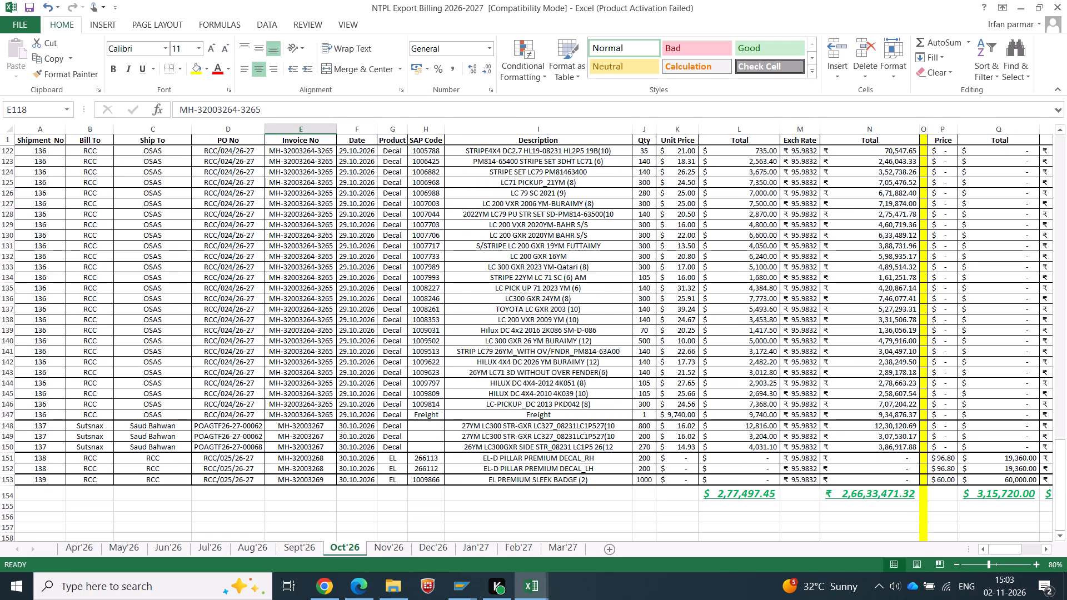
drag(301, 466, 301, 478)
key(ctrl+c)
key(alt+Tab)
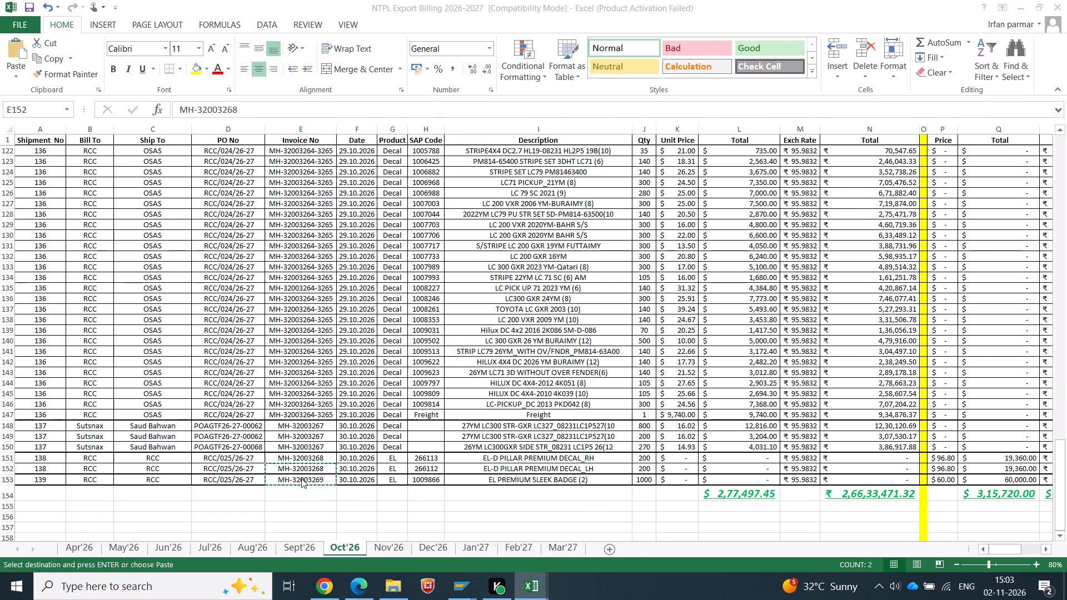
right_click(618, 341)
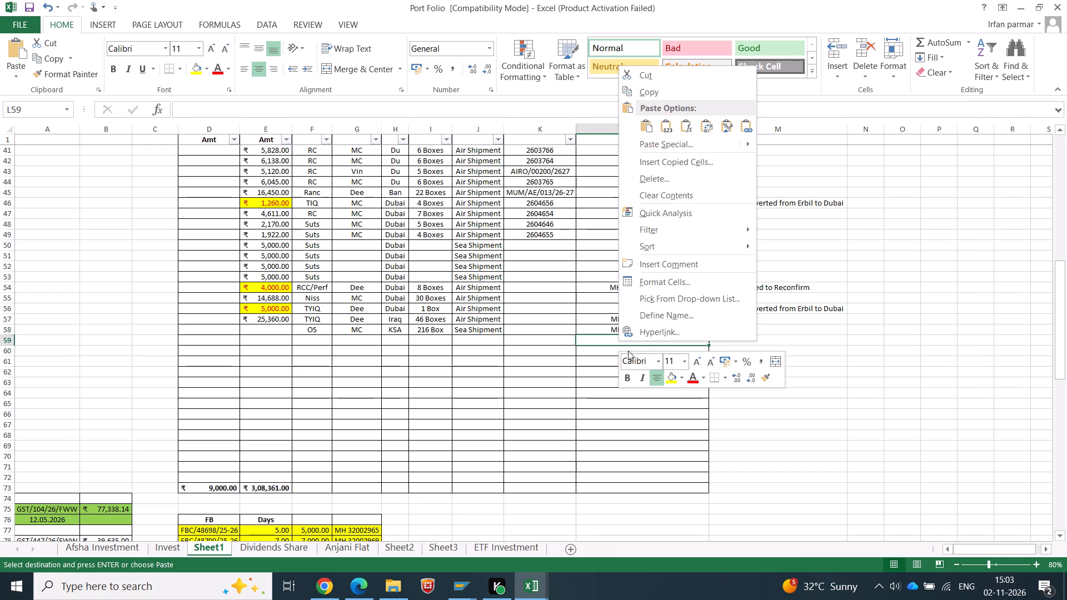
click(671, 129)
Enter the quantities 2 Boxes for MH-32003268 in I59 and 25 Box for MH-32003269 in I60.
key(alt+Tab)
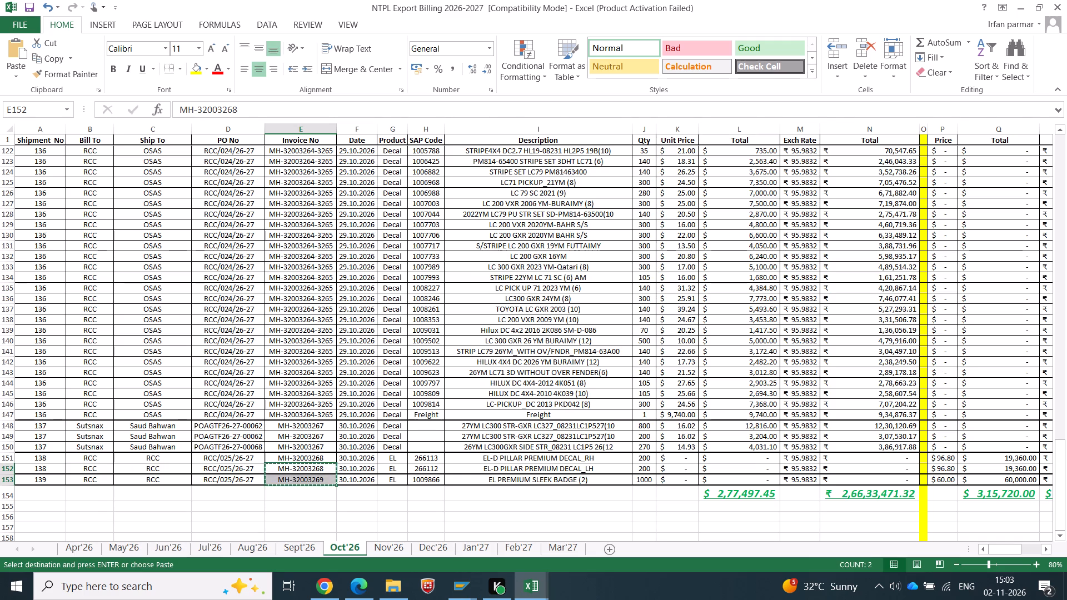
key(alt+Tab)
click(420, 341)
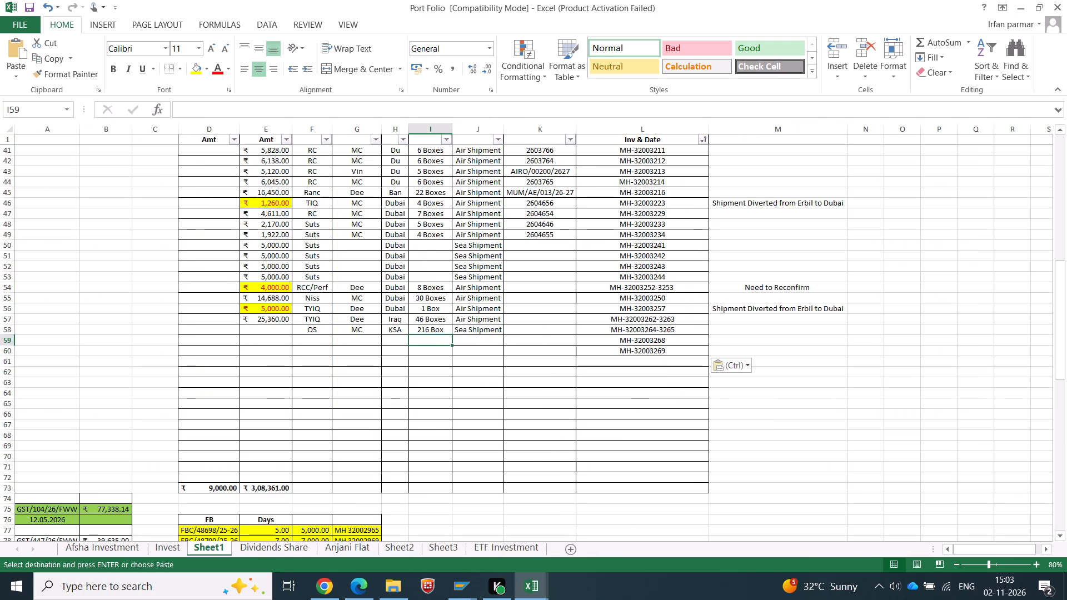
text(2 Box)
key(Return)
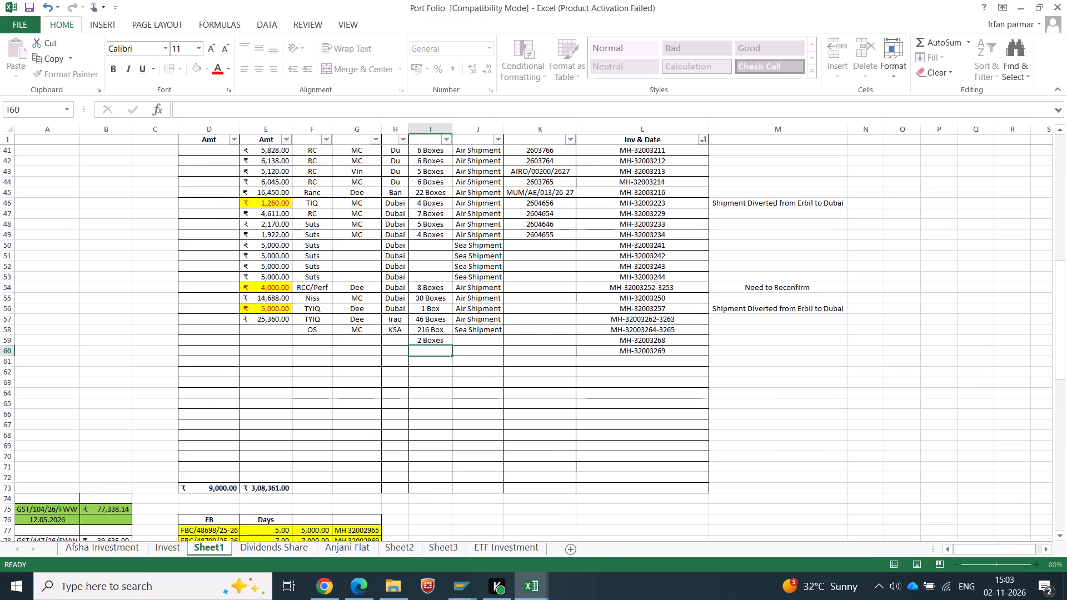
key(5)
key(BackSpace)
text(25 Box)
key(Tab)
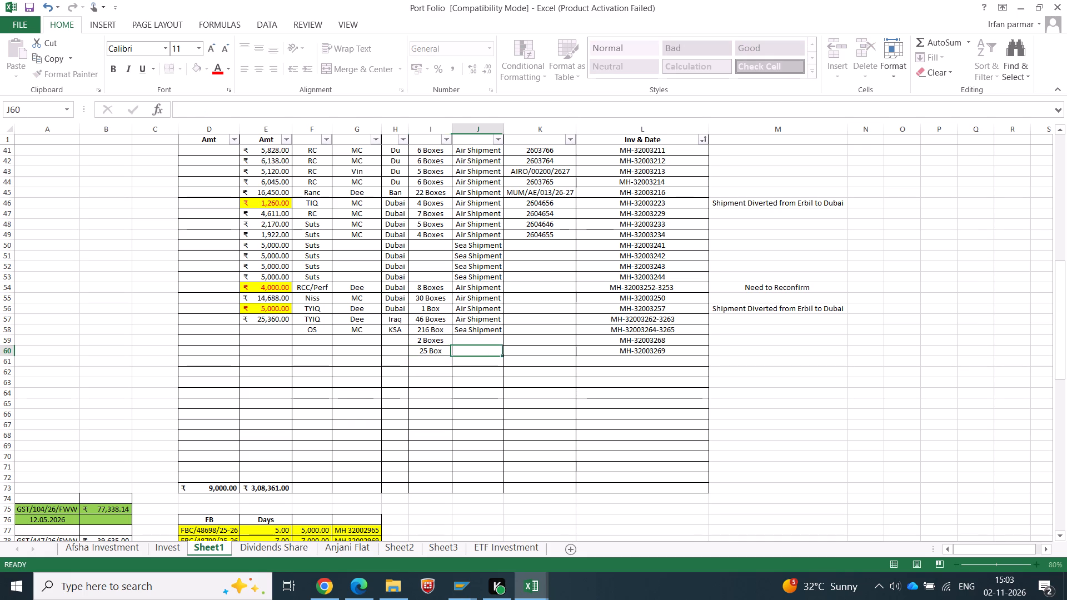
Copy the Air Shipment entry from J57 into J59:J60 for the two new invoice rows.
key(Up)
key(Up)
key(Up)
key(ctrl+c)
key(Down)
key(Down)
key(shift+Down)
key(Return)
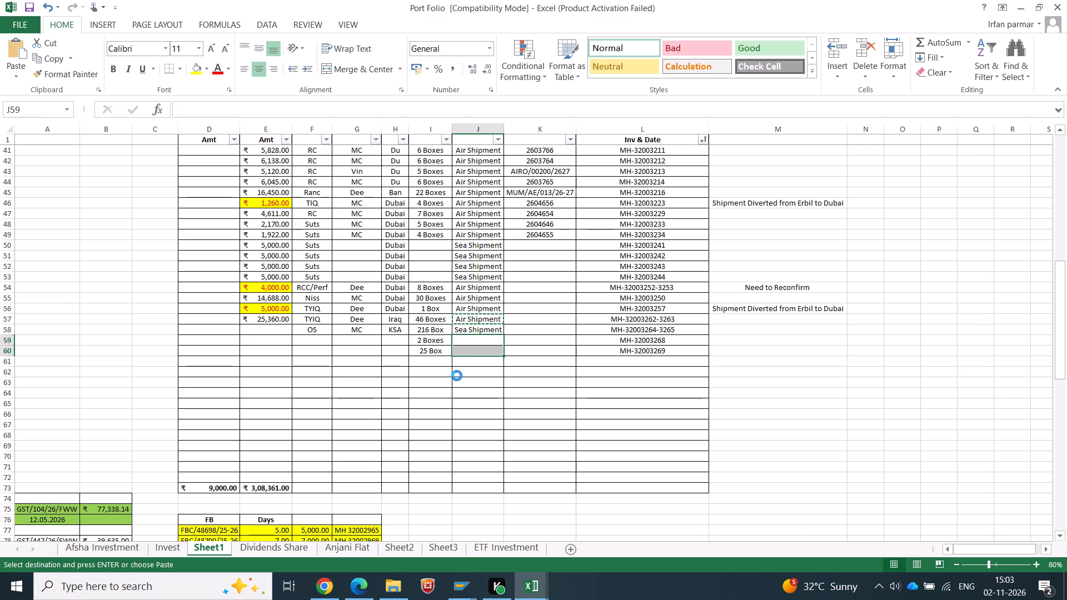
Enter DU as the destination in H59 and fill it down to H60.
key(Left)
key(Left)
key(Left)
key(Right)
text(DU)
key(Return)
key(ctrl+d)
key(Left)
key(Right)
key(Up)
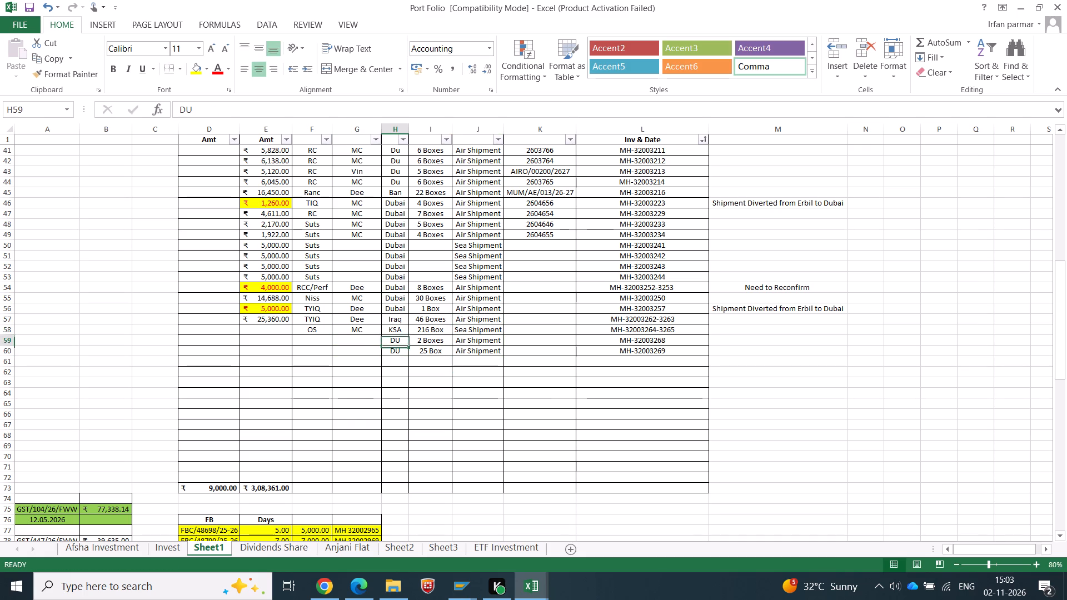
Fill MC from G58 down to G60, and enter RC in F59 and F60.
key(Up)
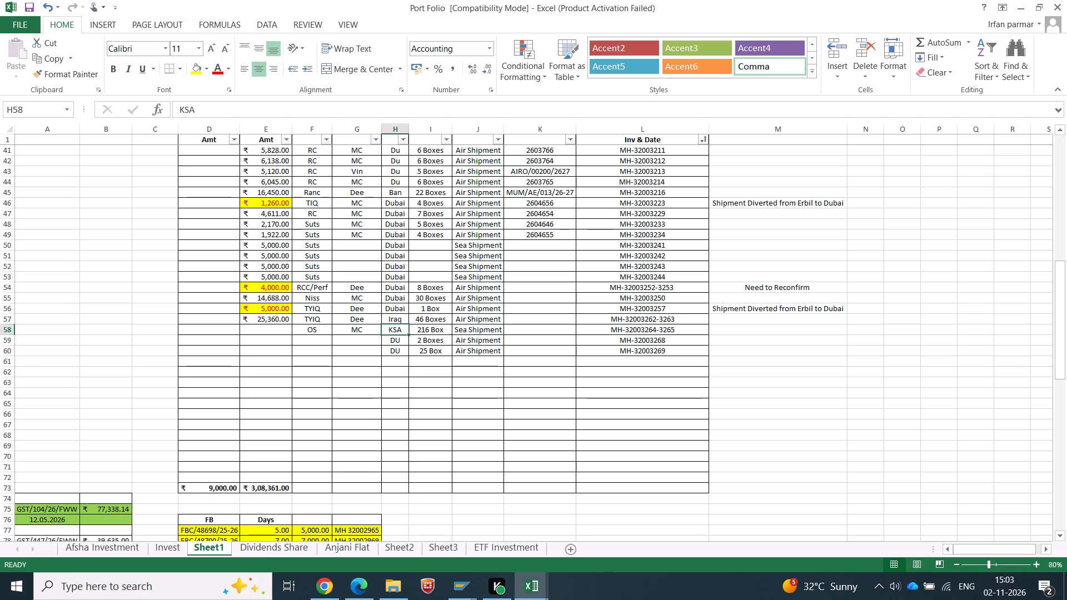
key(Left)
key(shift+Down)
key(shift+Down)
key(ctrl+d)
key(Left)
key(Left)
key(Down)
key(Right)
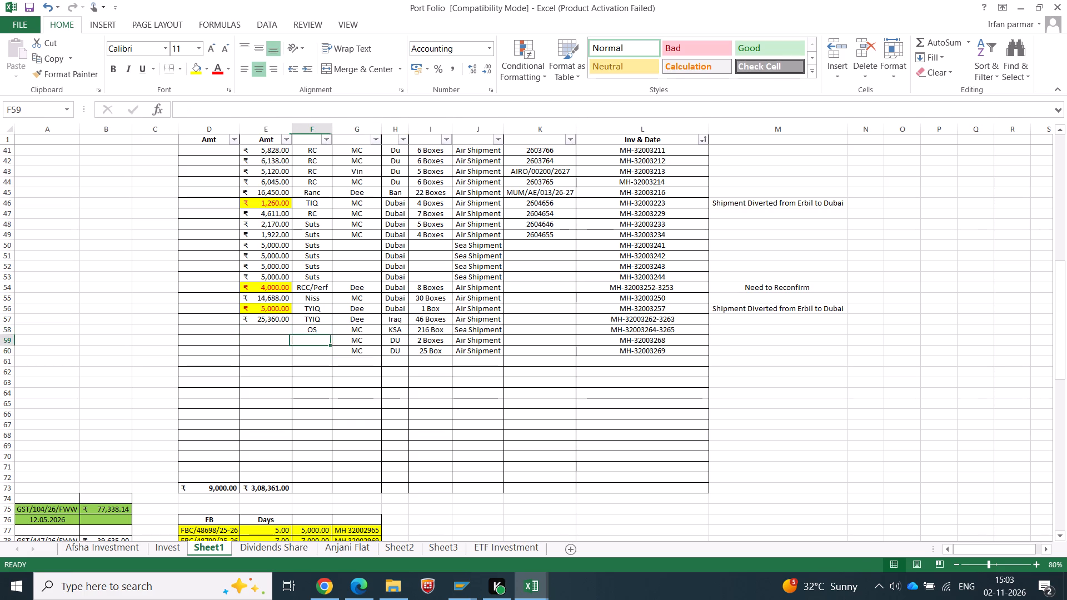
text(RC)
key(Return)
key(ctrl+d)
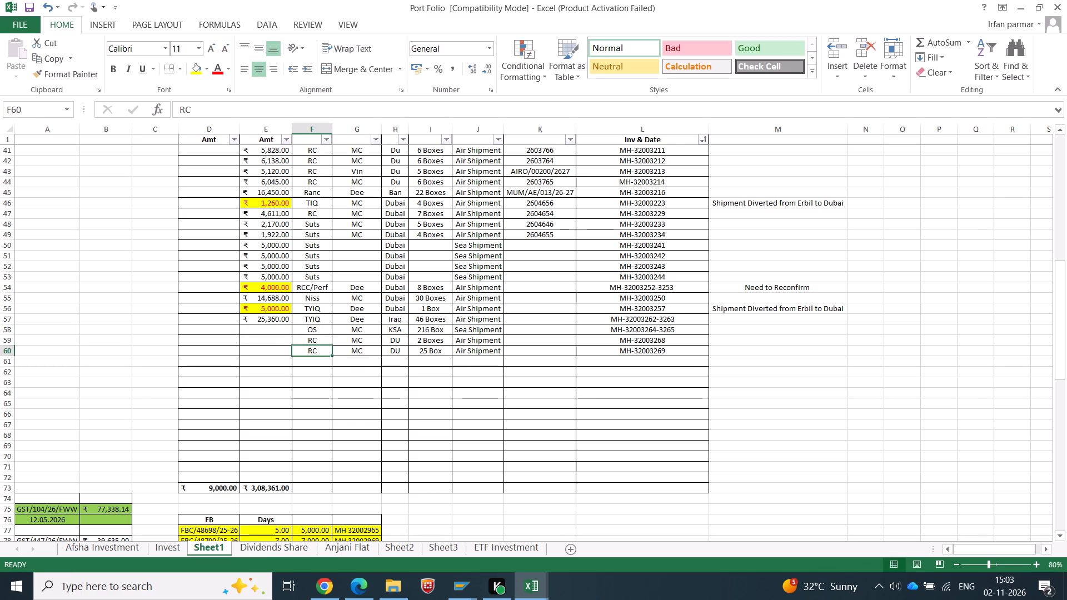
Save the Port Folio workbook.
key(ctrl+s)
click(480, 436)
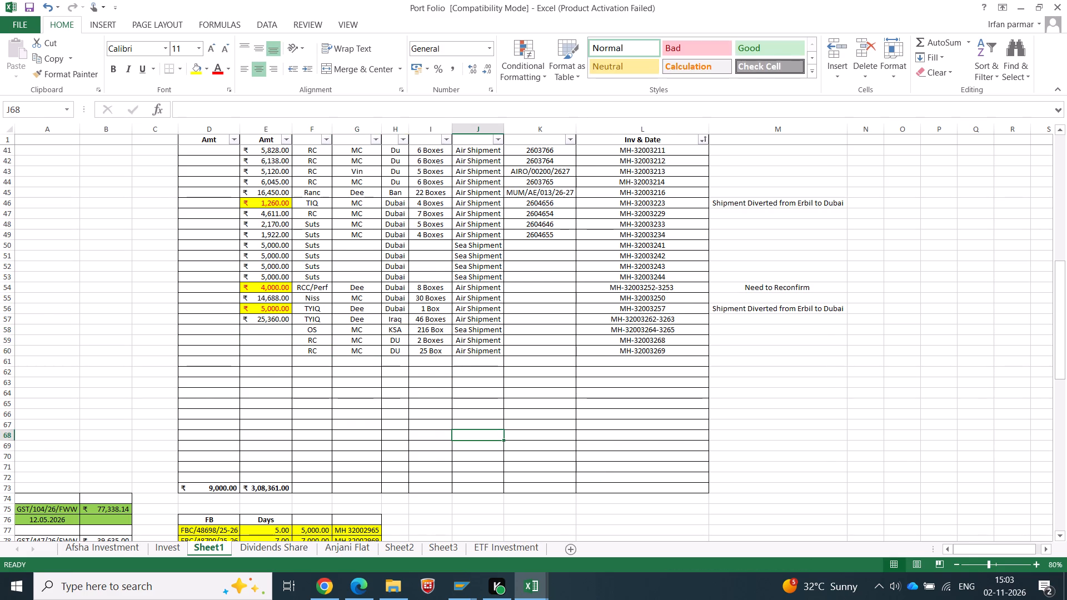
Close the NTPL Export Billing 2026-2027 workbook.
key(alt+Tab)
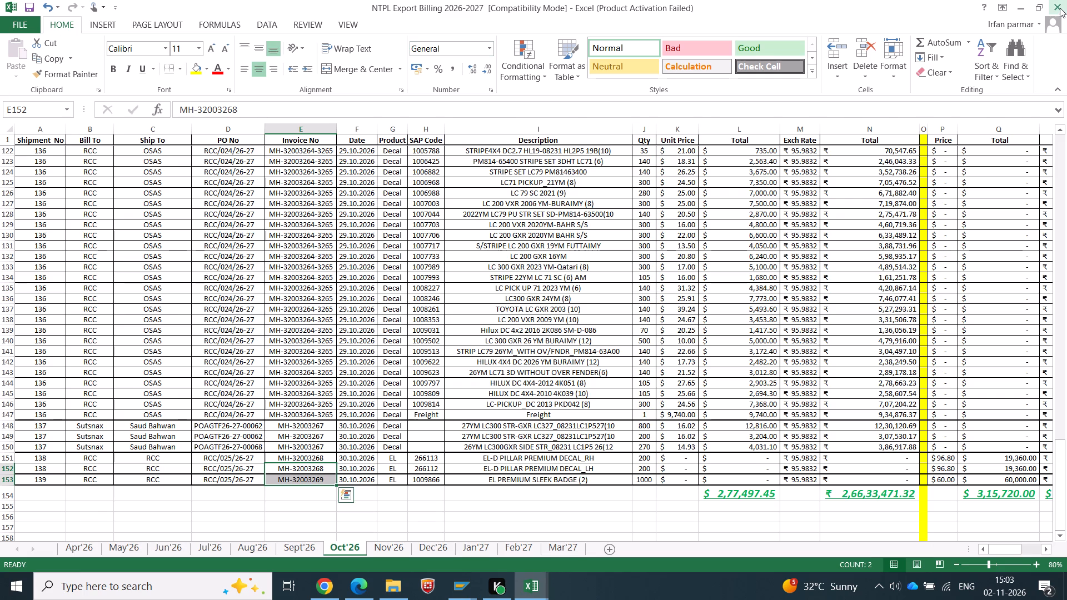
key(alt+Tab)
key(alt+Tab)
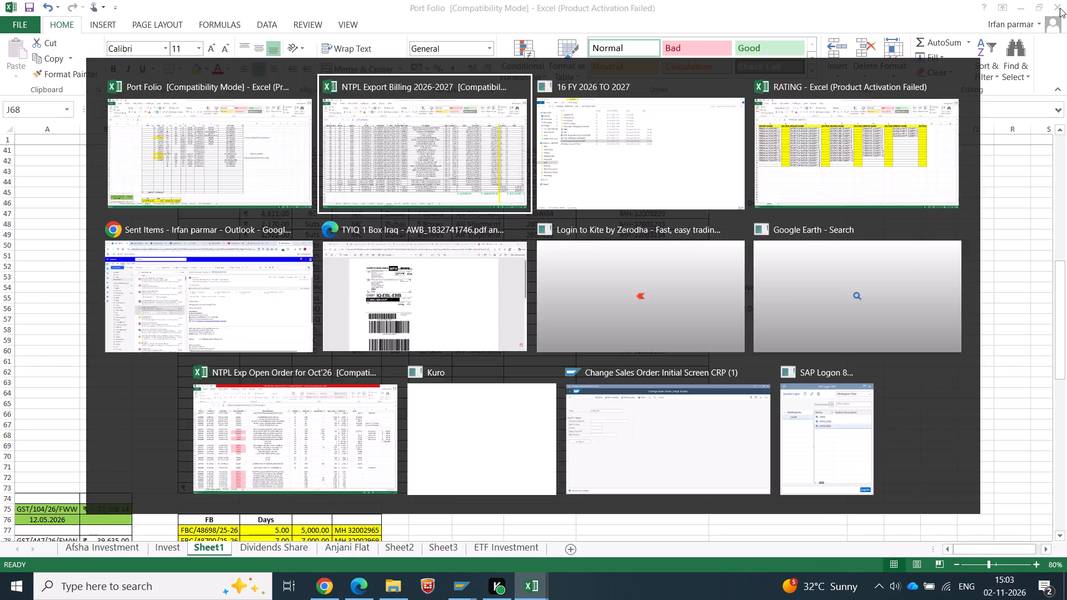
click(1060, 8)
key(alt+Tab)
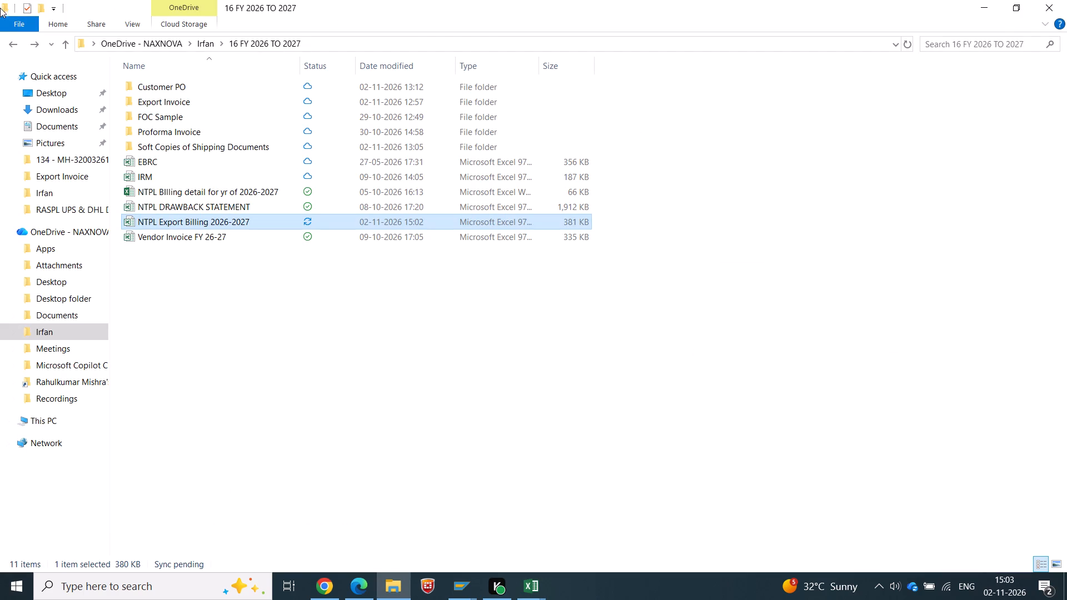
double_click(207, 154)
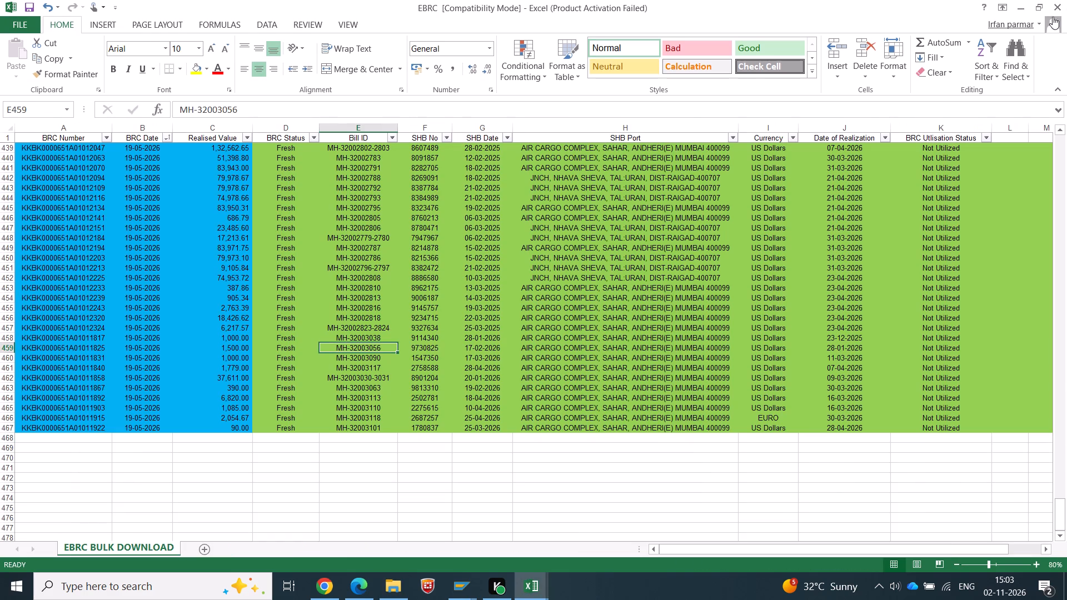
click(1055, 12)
Open the FINAL-3744-S air waybill from the 139 - MH-32003269 folder in Soft Copies of Shipping Documents.
click(264, 335)
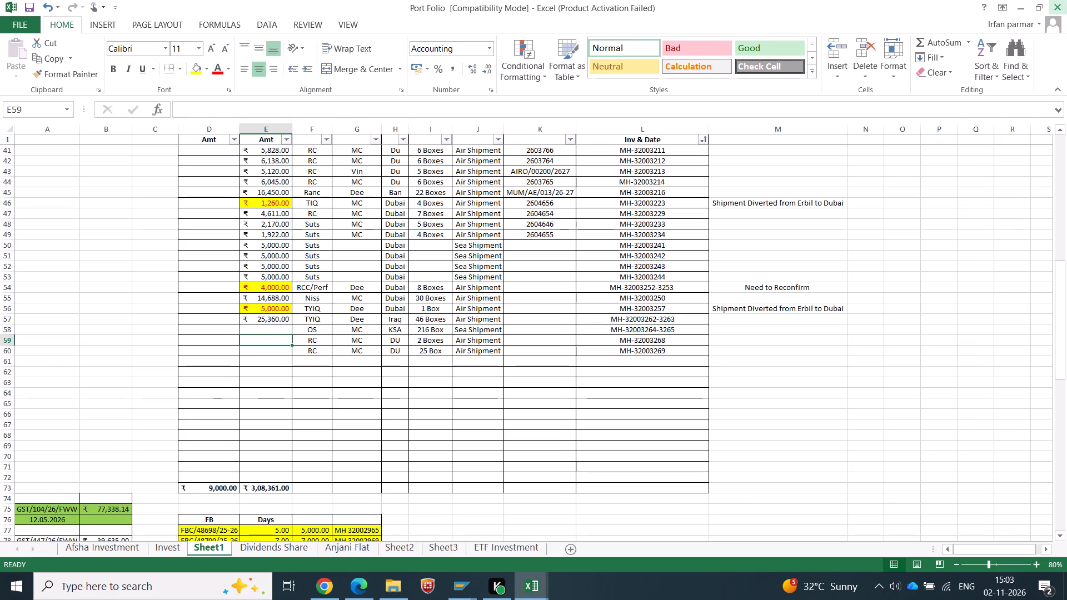
key(Up)
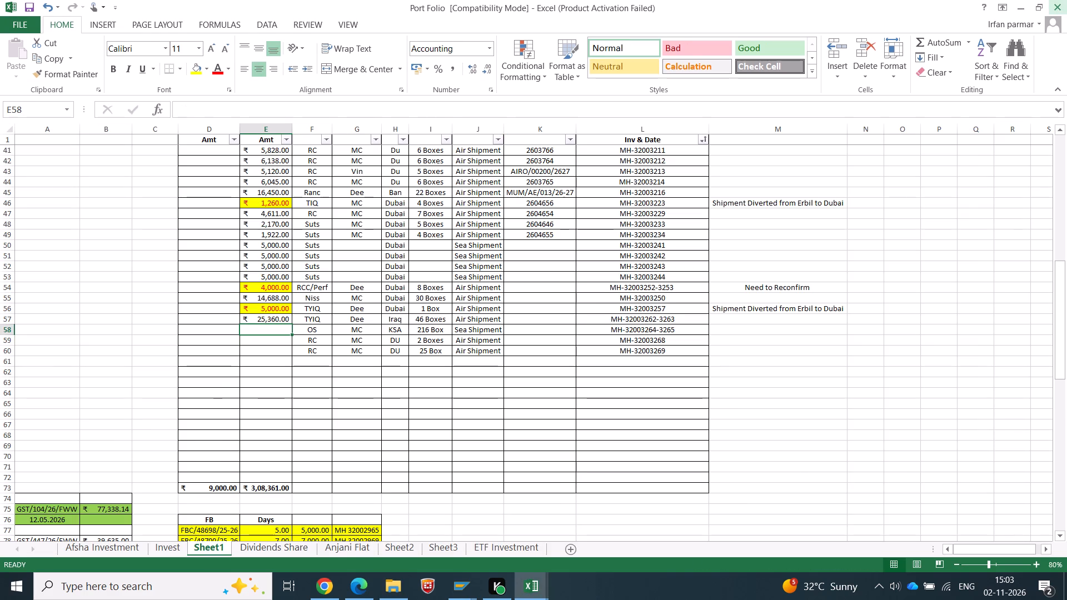
key(alt+Tab)
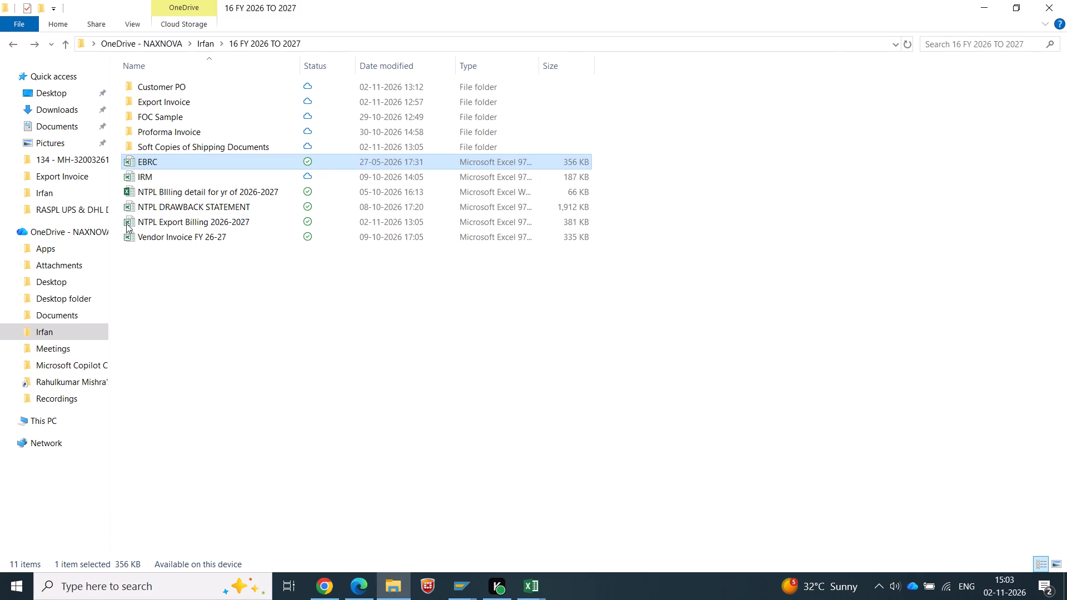
key(alt+Tab)
click(279, 348)
click(270, 341)
key(alt+Tab)
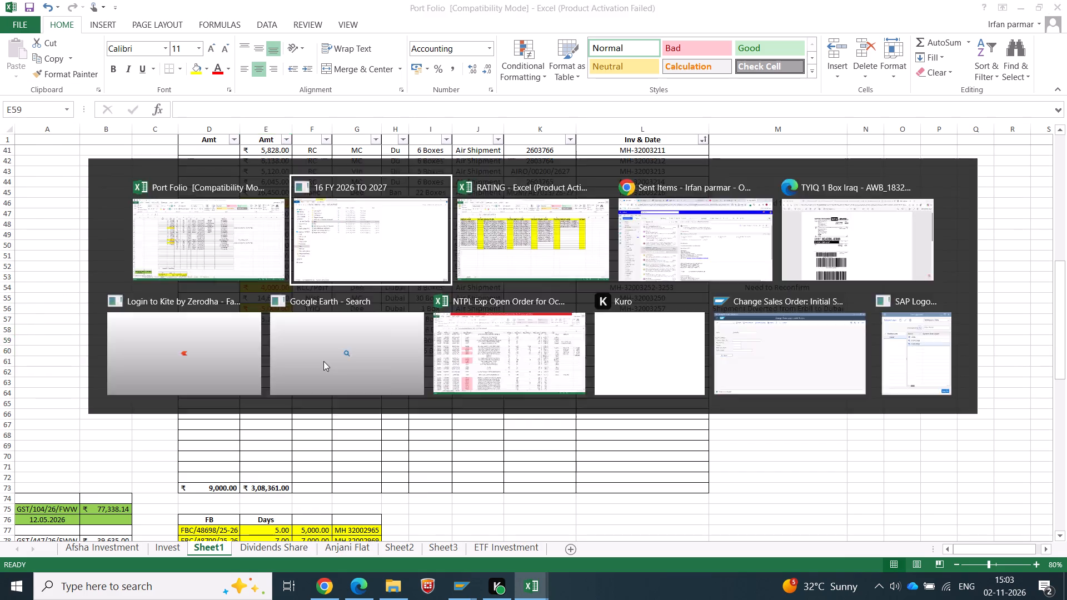
double_click(240, 149)
scroll(563, 237, down, 14)
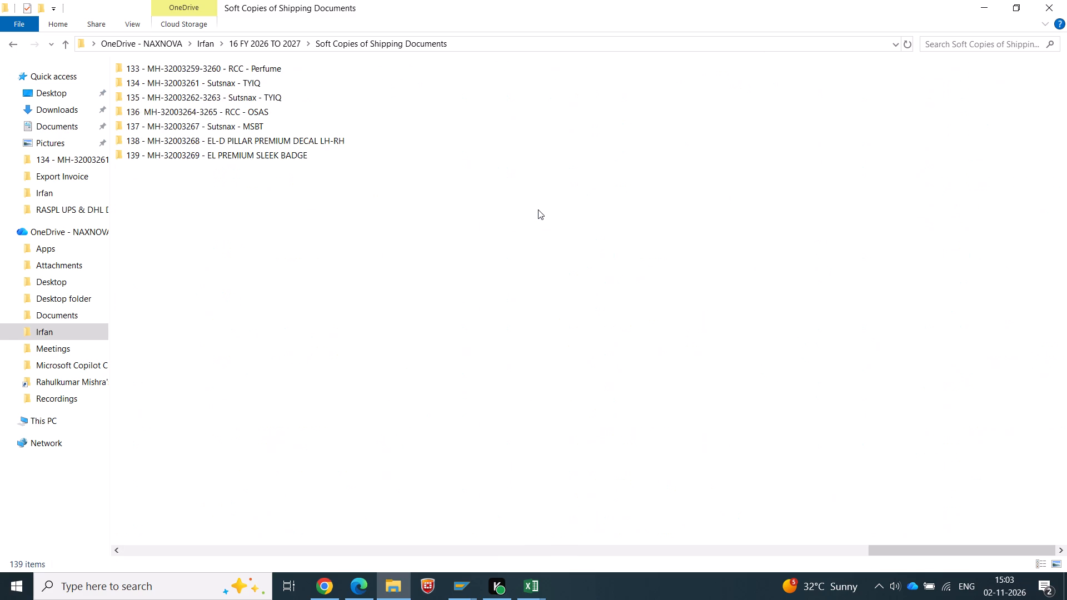
scroll(538, 209, down, 1)
double_click(260, 156)
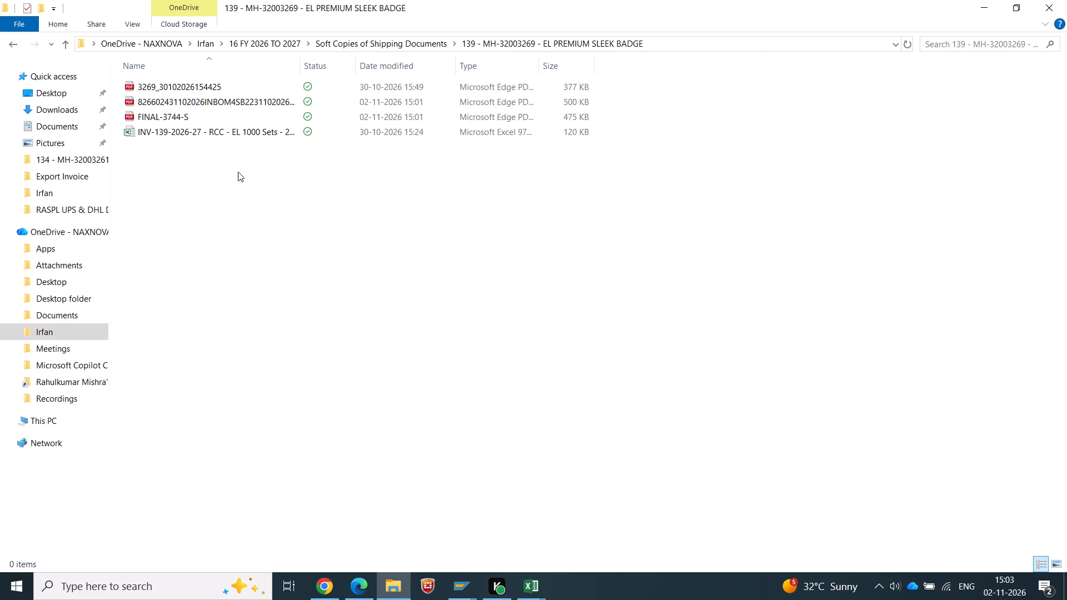
double_click(171, 118)
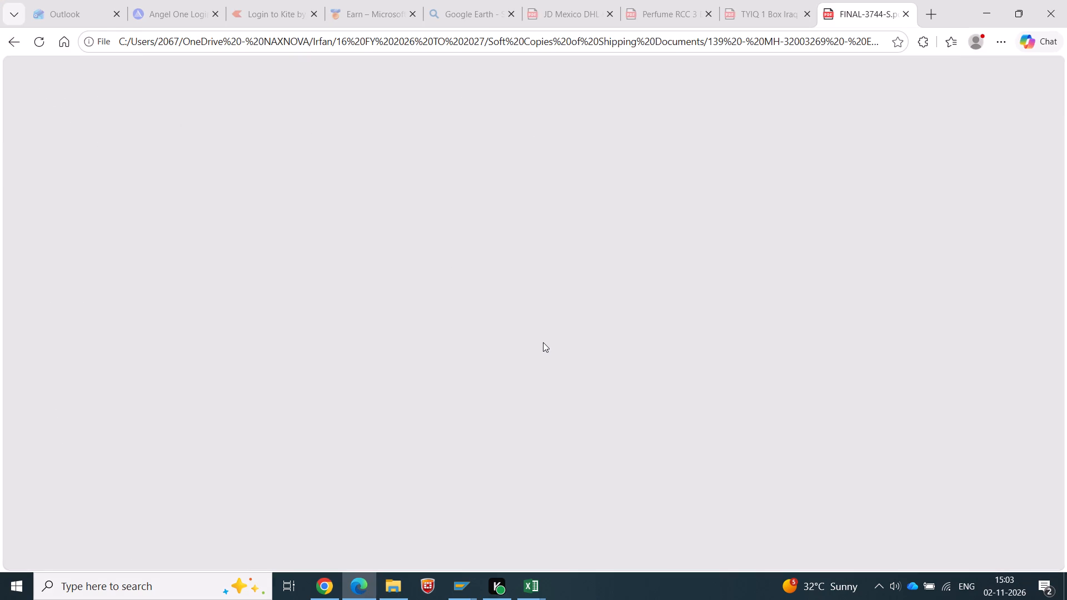
key(alt+Tab)
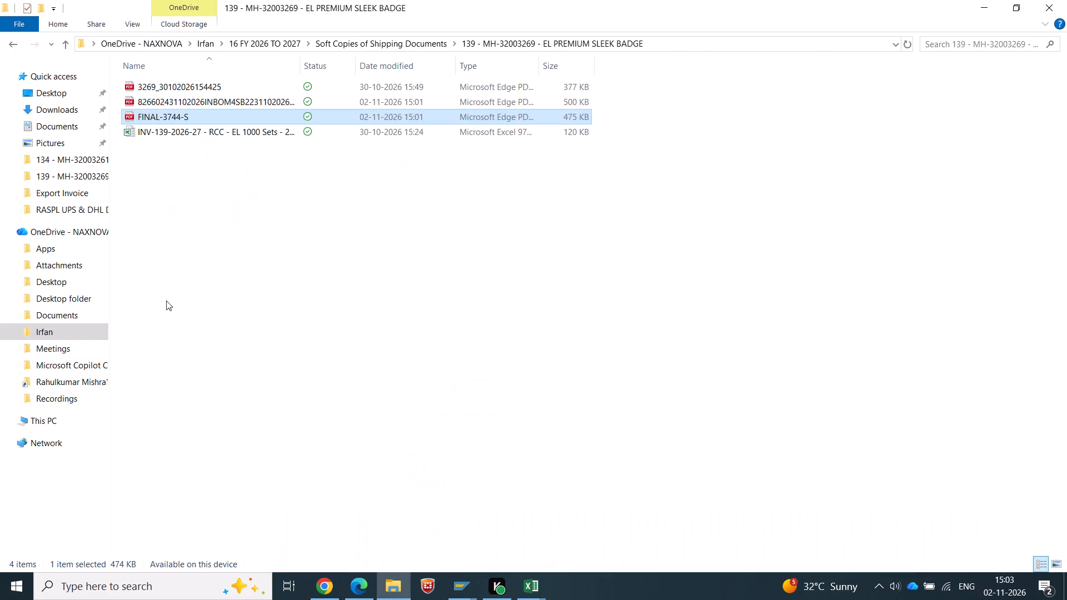
key(alt+Tab)
key(alt+Tab)
key(alt+Tab)
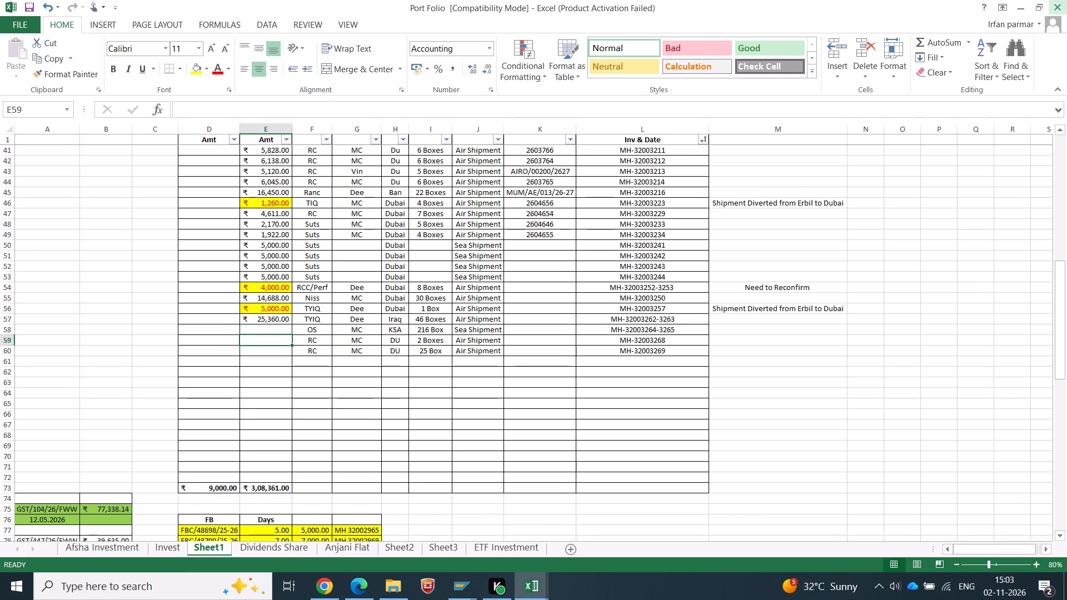
text(372.)
key(Escape)
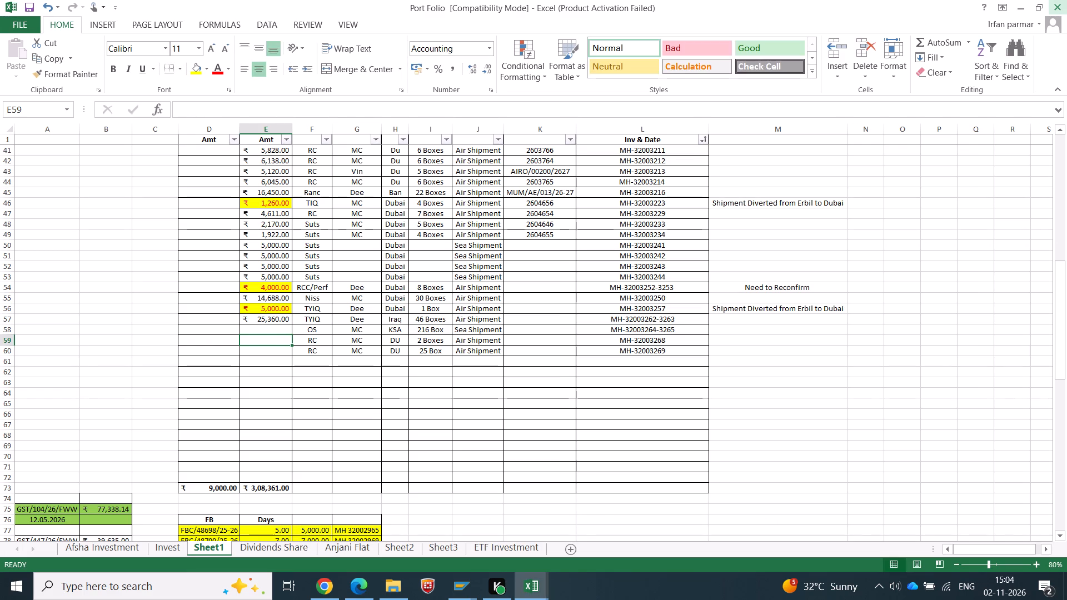
key(Down)
text(372.50)
key(Tab)
Close the FINAL-3744-S waybill and the open TYIQ, Perfume RCC and JD Mexico PDFs in Edge.
key(alt+Tab)
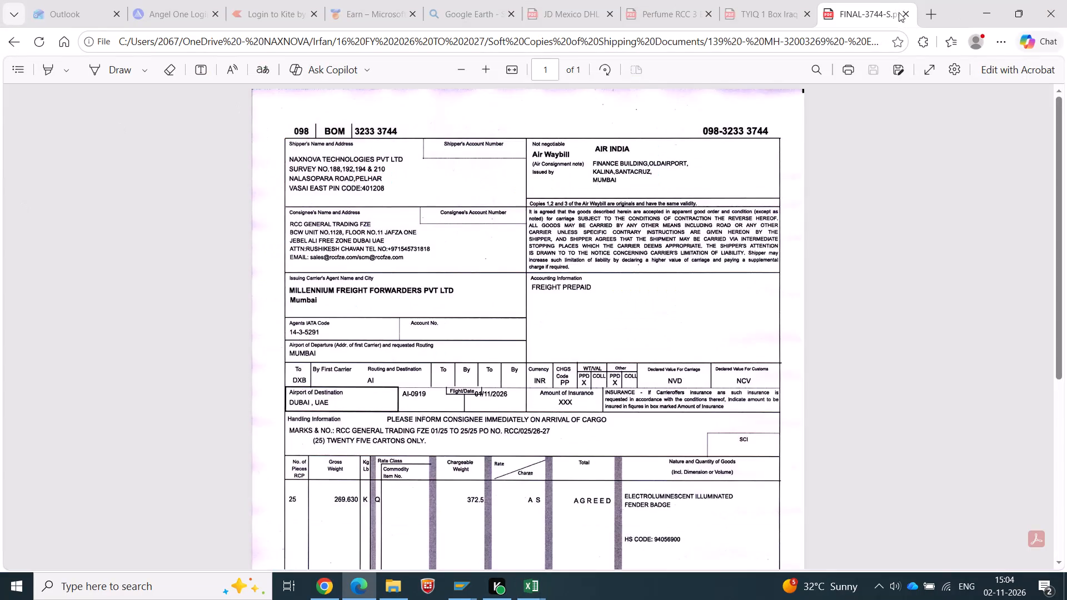
click(905, 16)
click(901, 14)
click(901, 14)
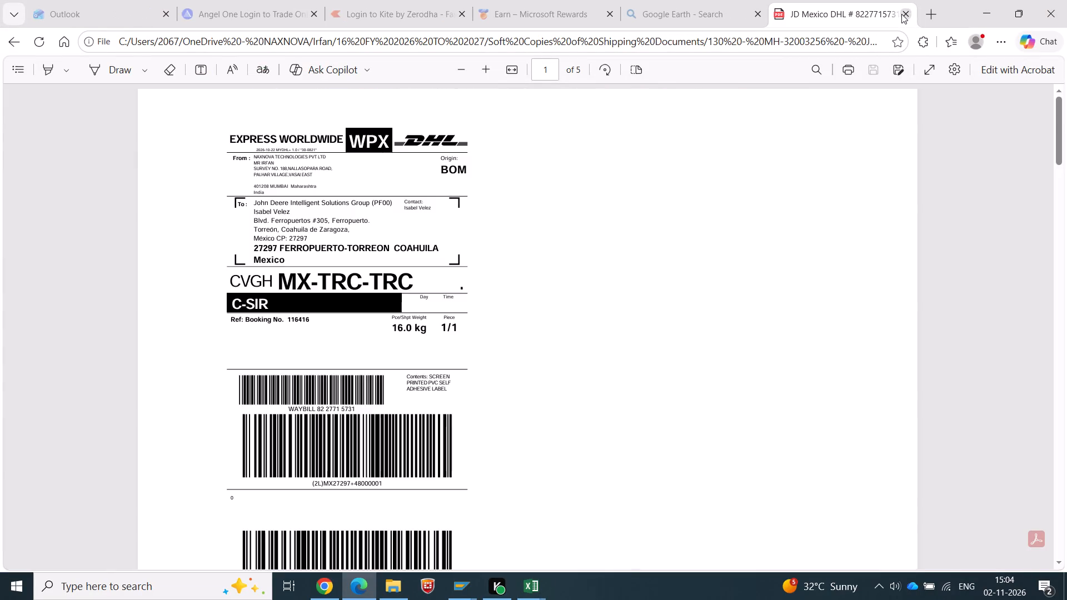
click(901, 14)
Open the FINAL-4526-S air waybill from the 138 - MH-32003268 shipping folder and view its weight details.
key(alt+Tab)
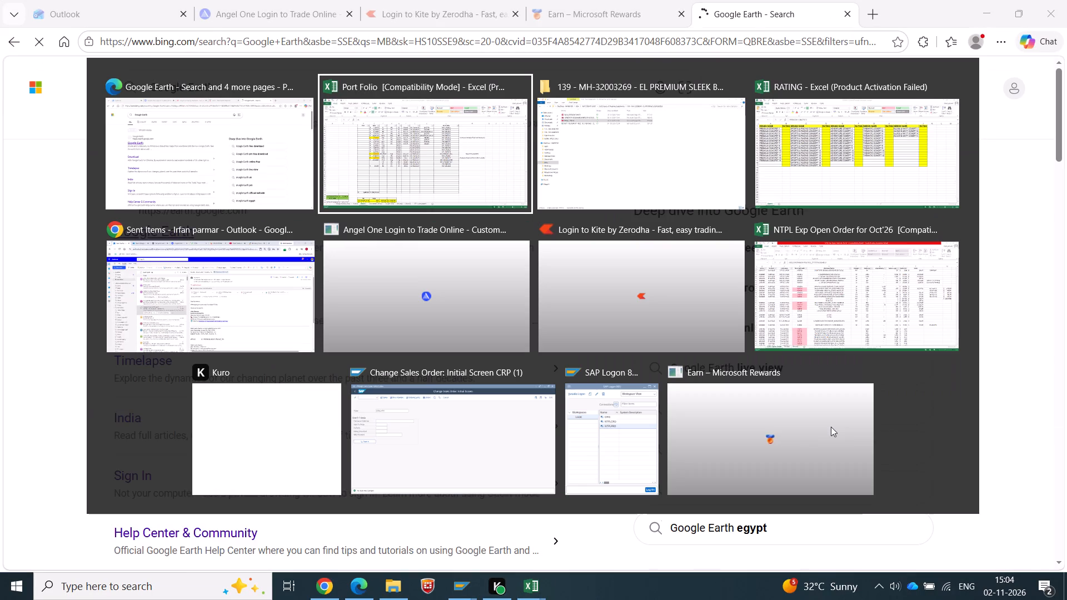
key(alt+Tab)
click(16, 47)
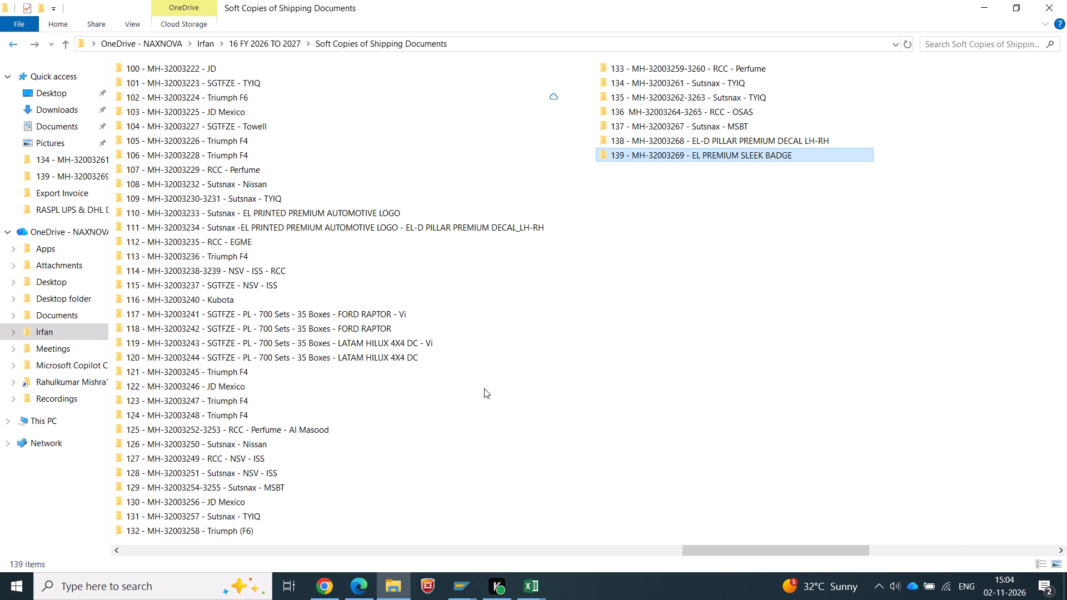
double_click(722, 143)
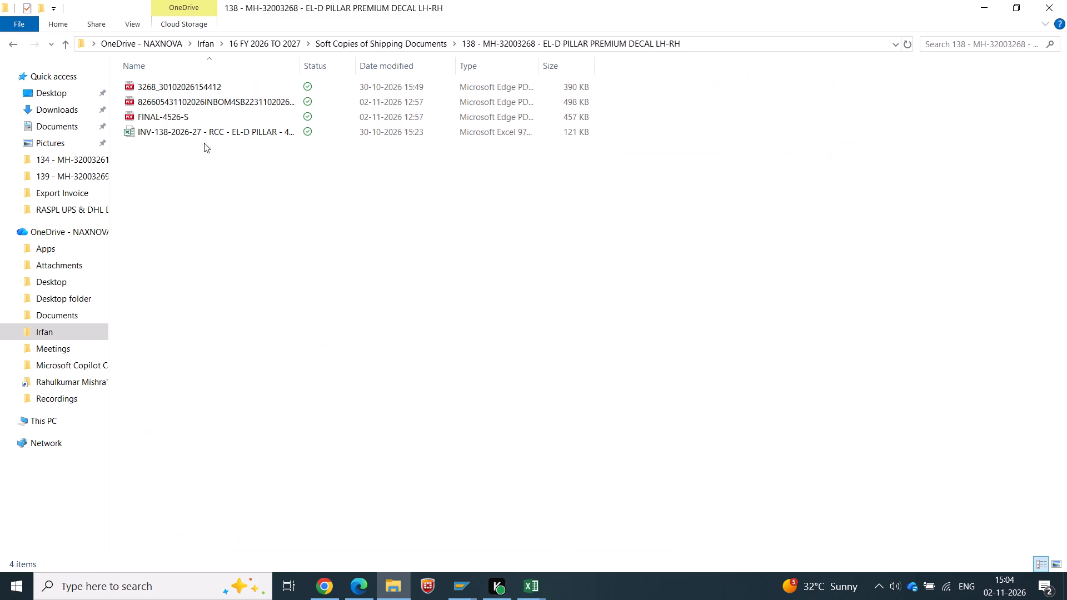
double_click(178, 119)
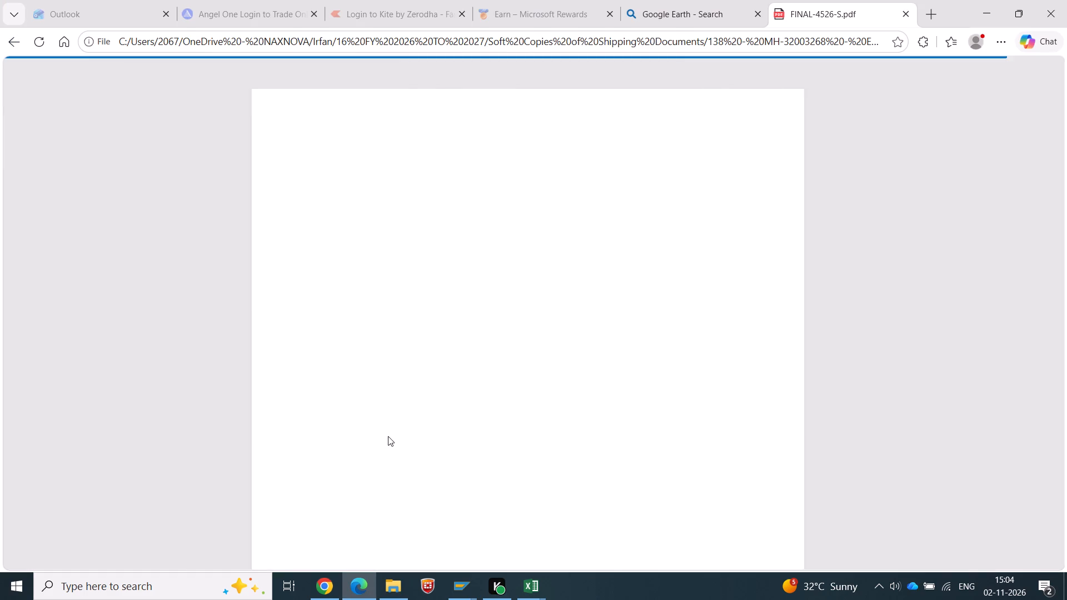
scroll(388, 436, down, 2)
key(alt+Tab)
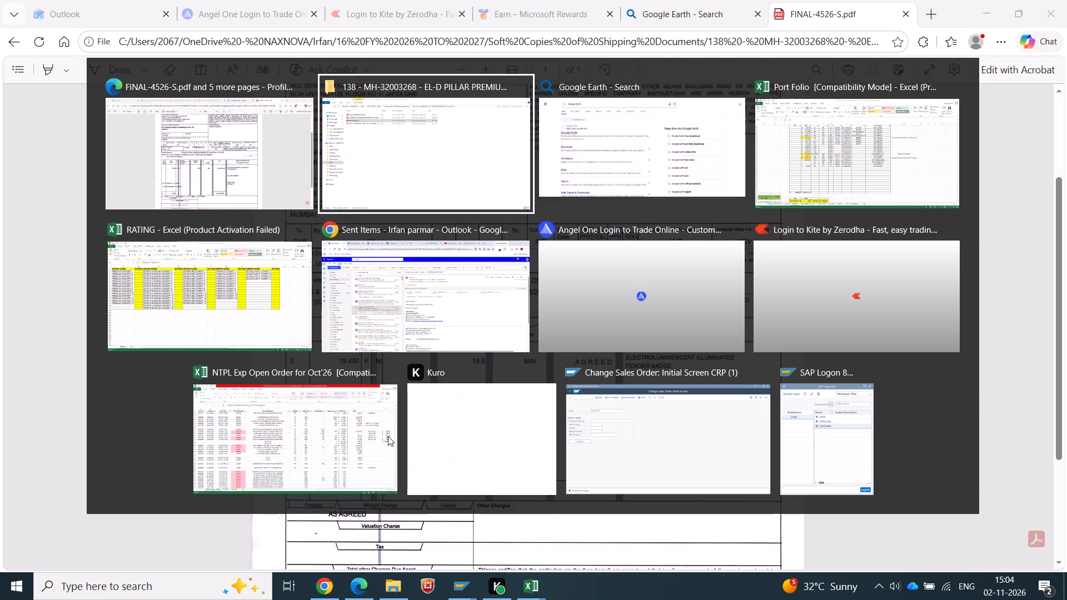
key(alt+Tab)
key(alt+Tab)
click(269, 337)
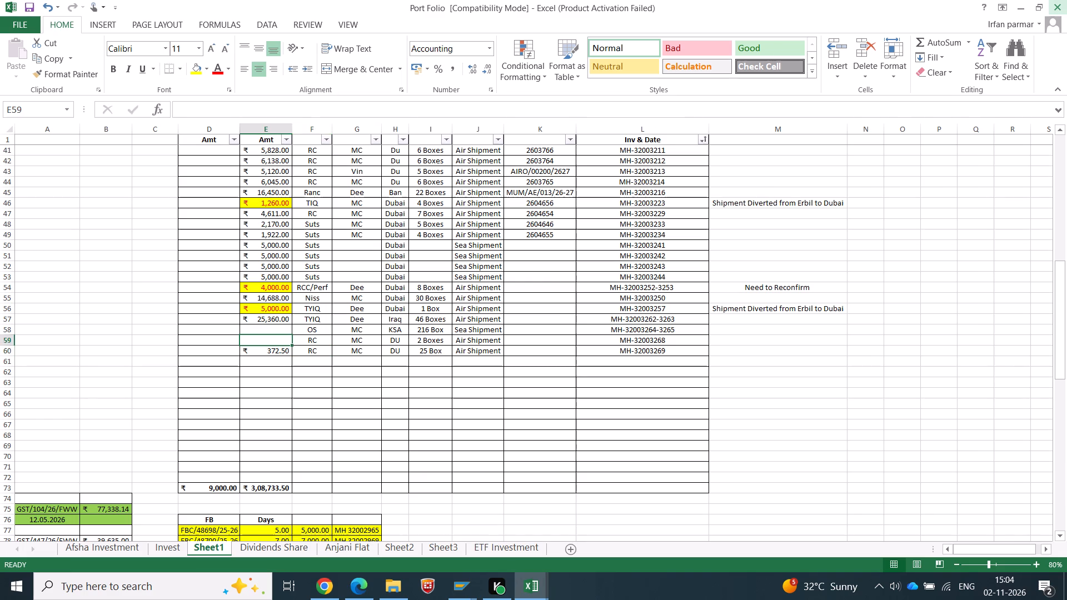
text(19.40)
key(Return)
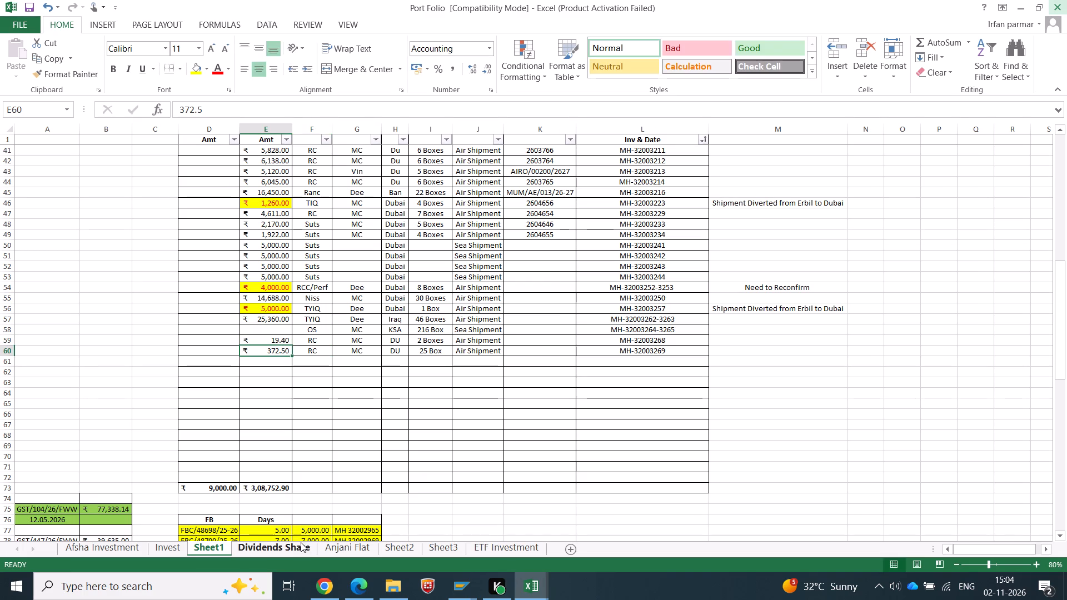
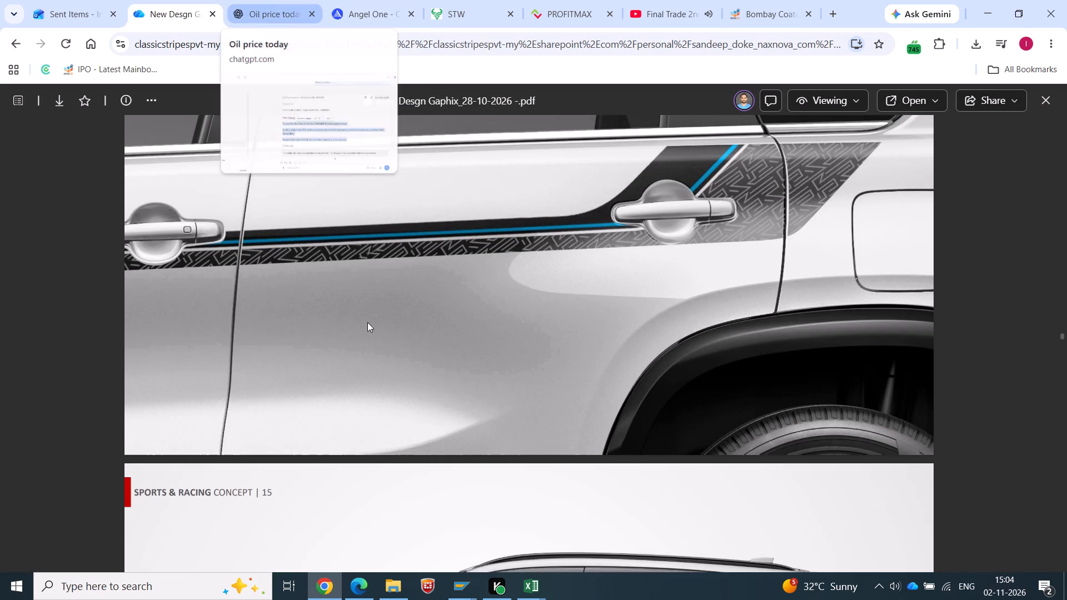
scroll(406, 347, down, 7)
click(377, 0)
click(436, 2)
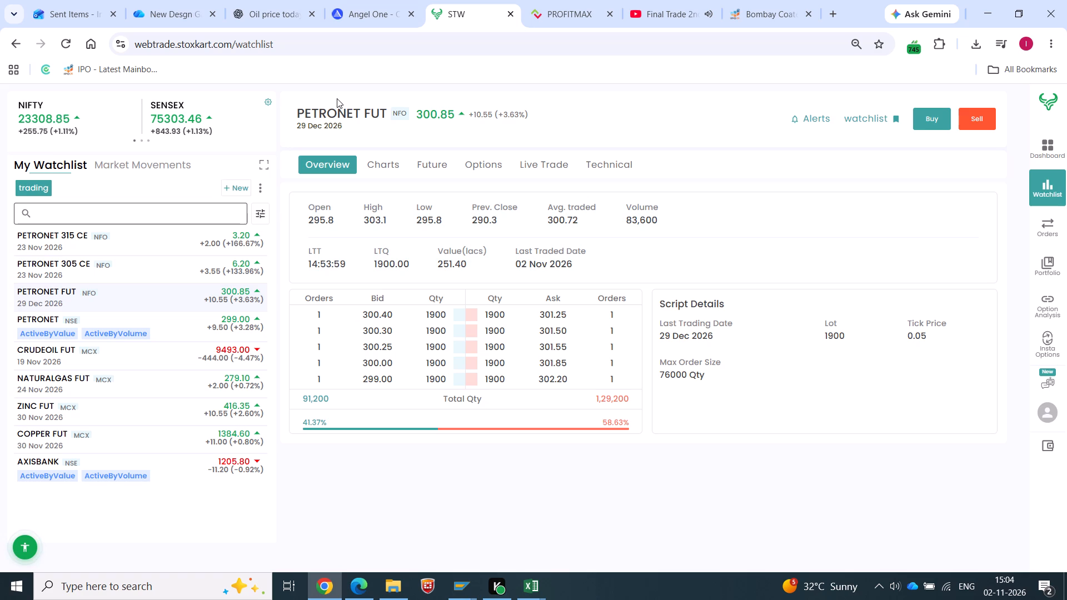
key(alt+Tab)
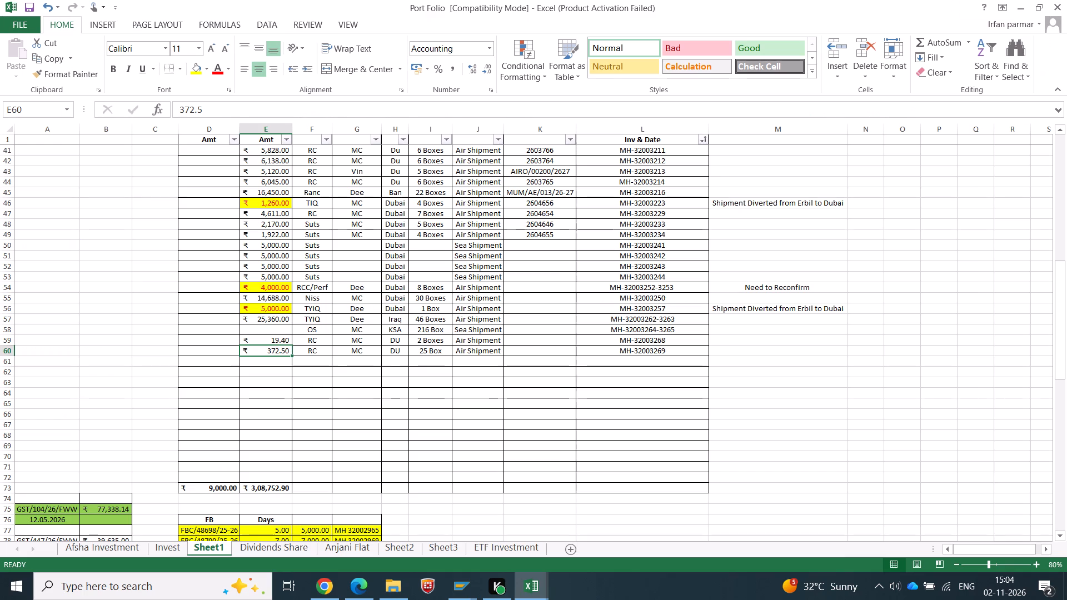
click(268, 199)
text(1500)
key(Return)
click(273, 188)
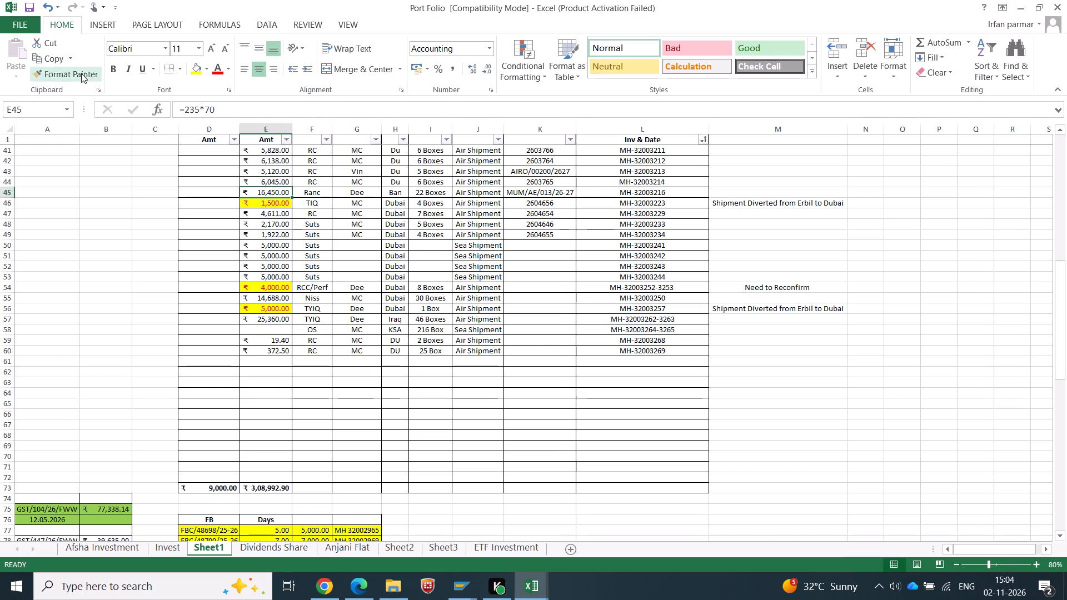
click(81, 73)
click(270, 202)
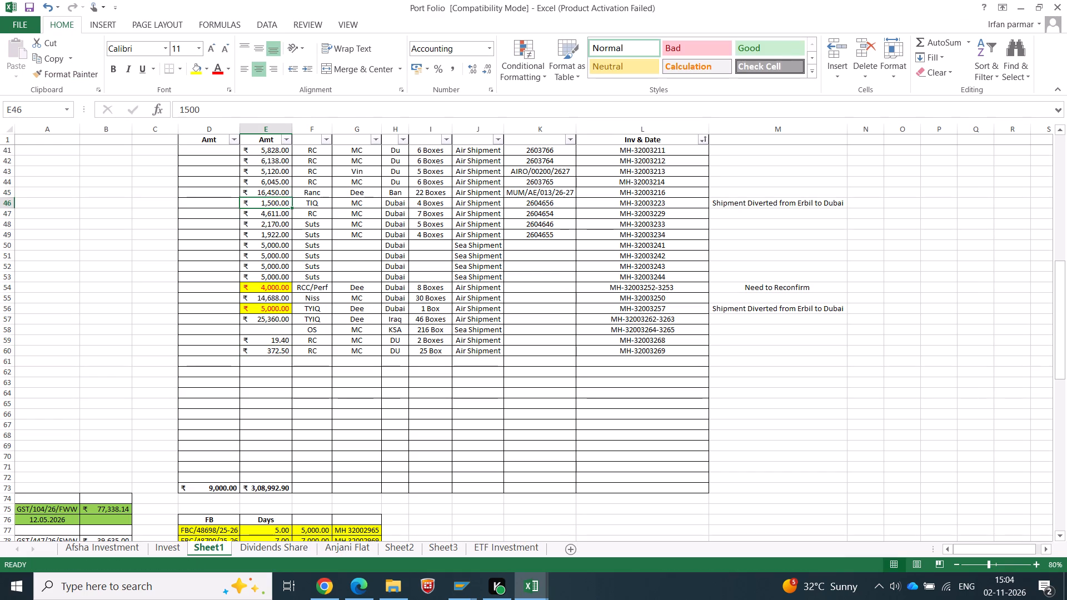
key(ctrl+s)
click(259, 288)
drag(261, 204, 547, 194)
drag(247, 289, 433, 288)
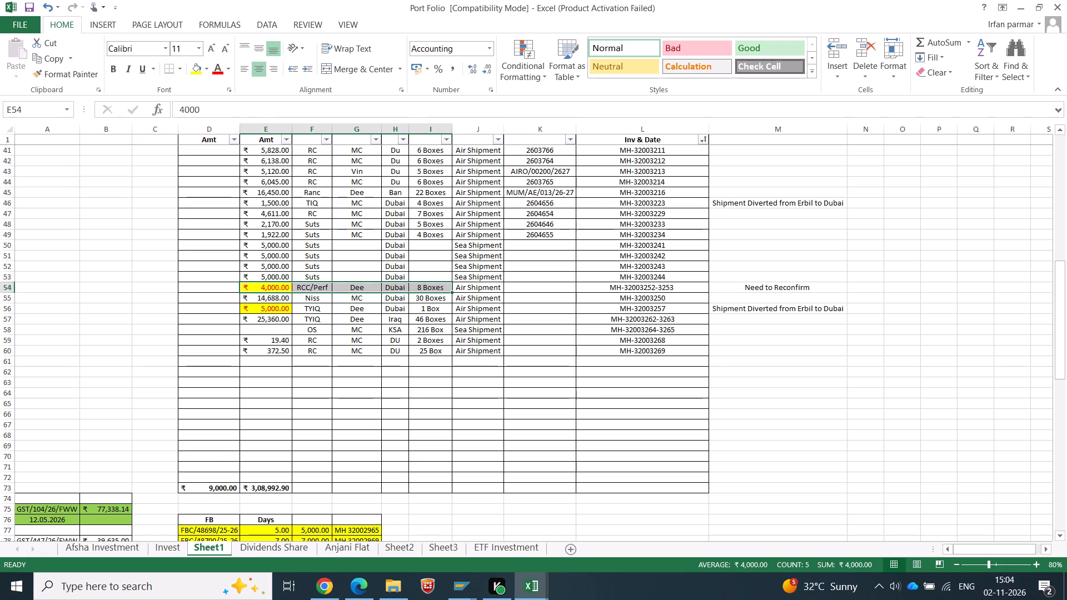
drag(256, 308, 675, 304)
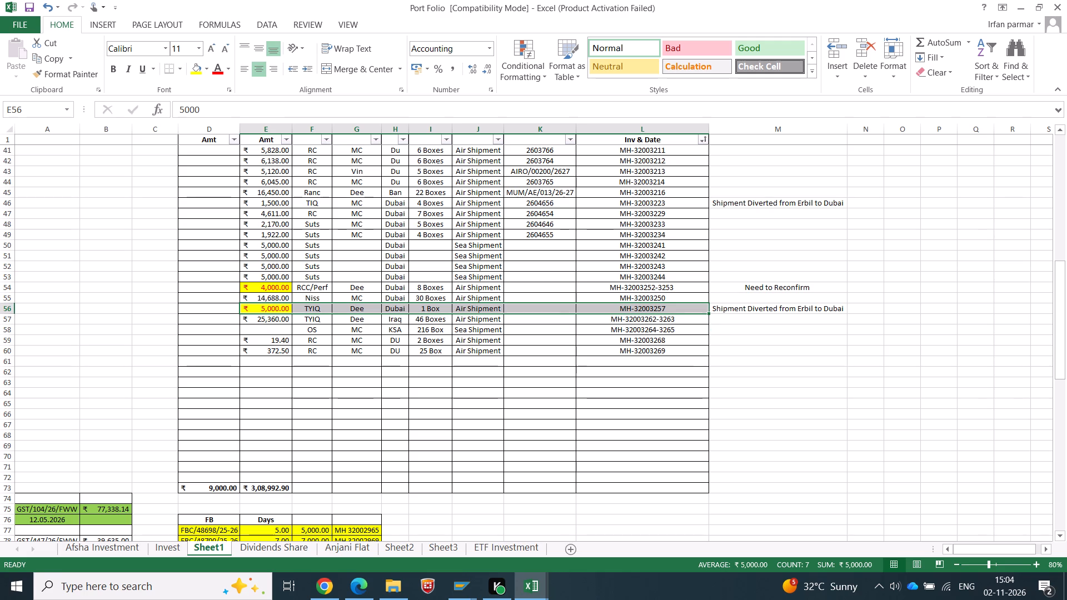
Set the Amt in E59 for MH-32003268 to 1500.
click(263, 337)
text(1500)
key(Tab)
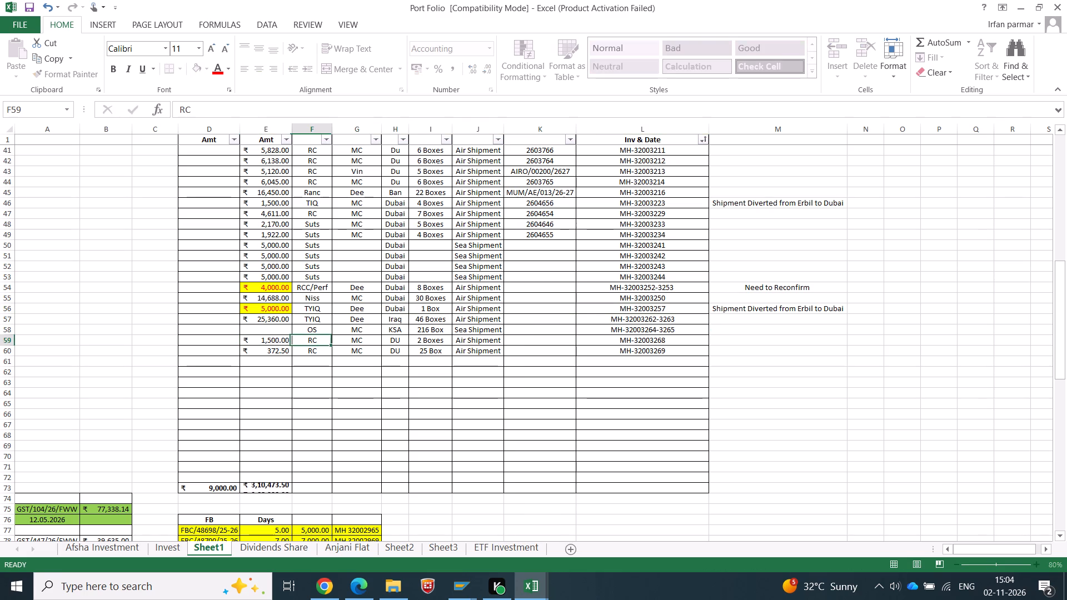
Make the Amt in E60 for MH-32003269 the formula =372.5*42 and save the workbook.
key(Left)
key(Down)
key(F2)
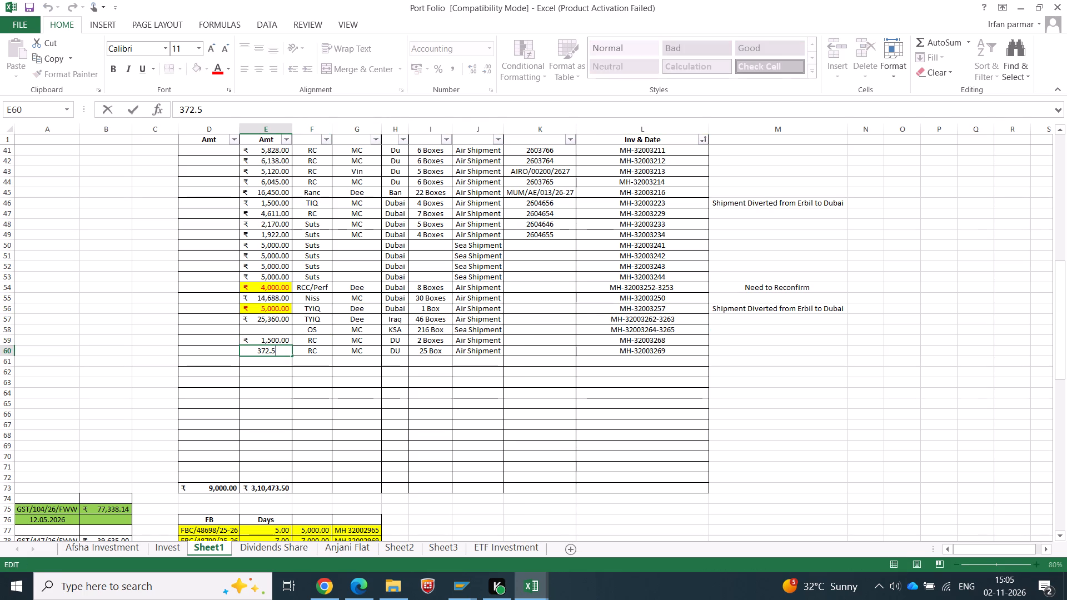
key(asterisk)
text(42)
key(Left)
key(Left)
key(Left)
key(Left)
key(Left)
key(Left)
key(Left)
key(Left)
key(Left)
key(Left)
key(Left)
key(Left)
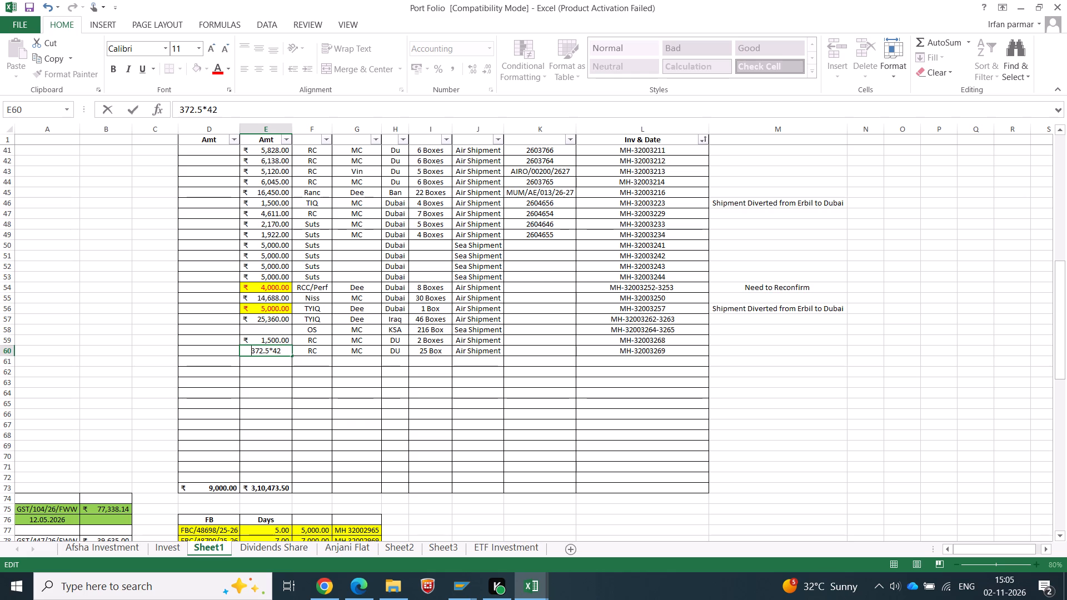
key(shift+plus)
key(Return)
key(period)
key(Escape)
key(Up)
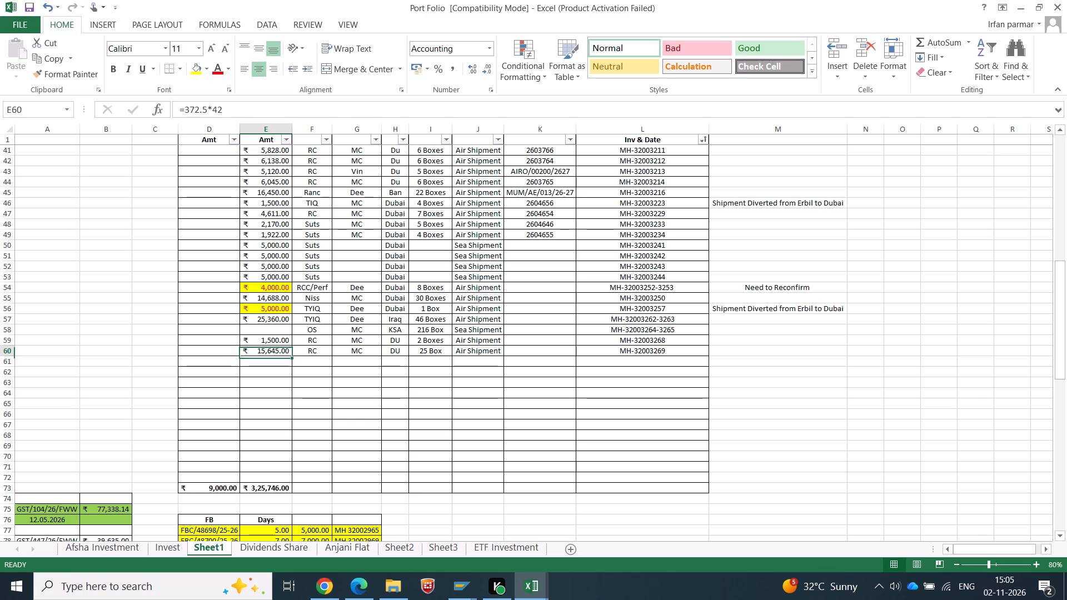
key(Down)
key(ctrl+s)
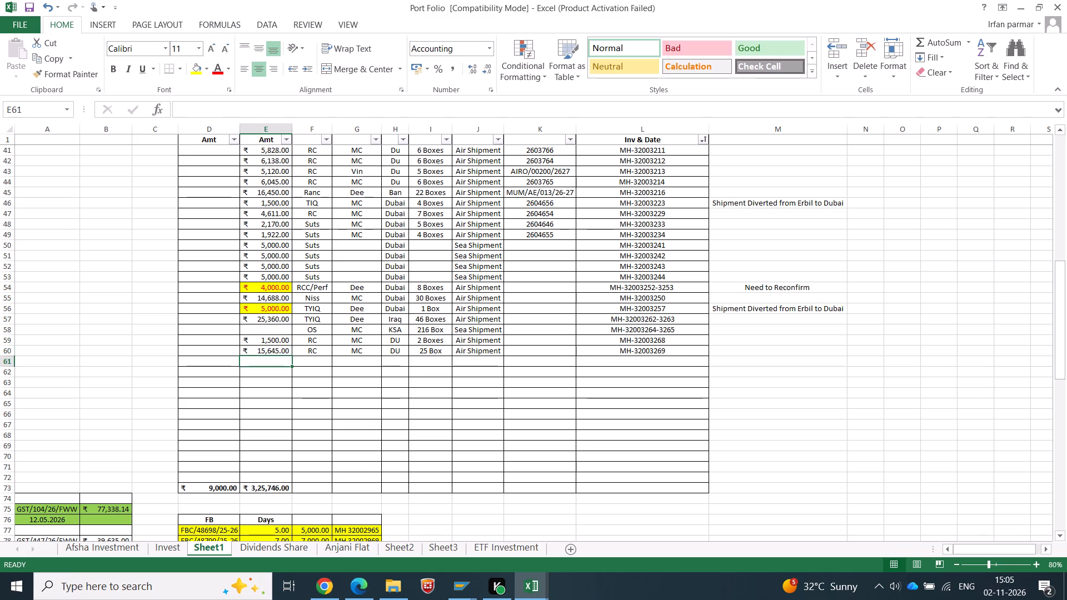
key(Up)
key(Up)
key(Up)
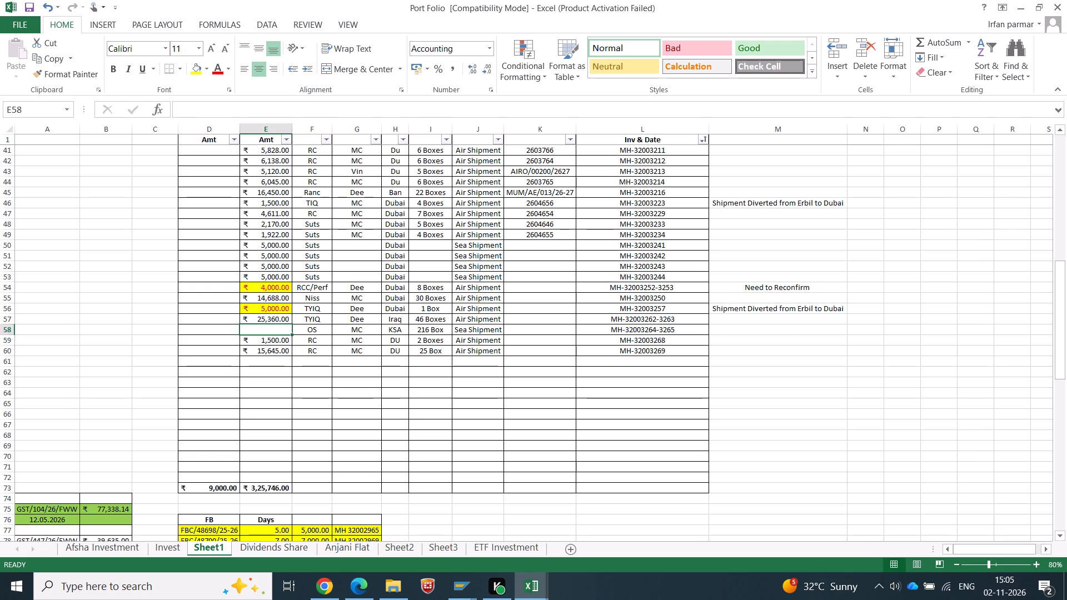
text(300)
key(Tab)
key(Left)
click(426, 69)
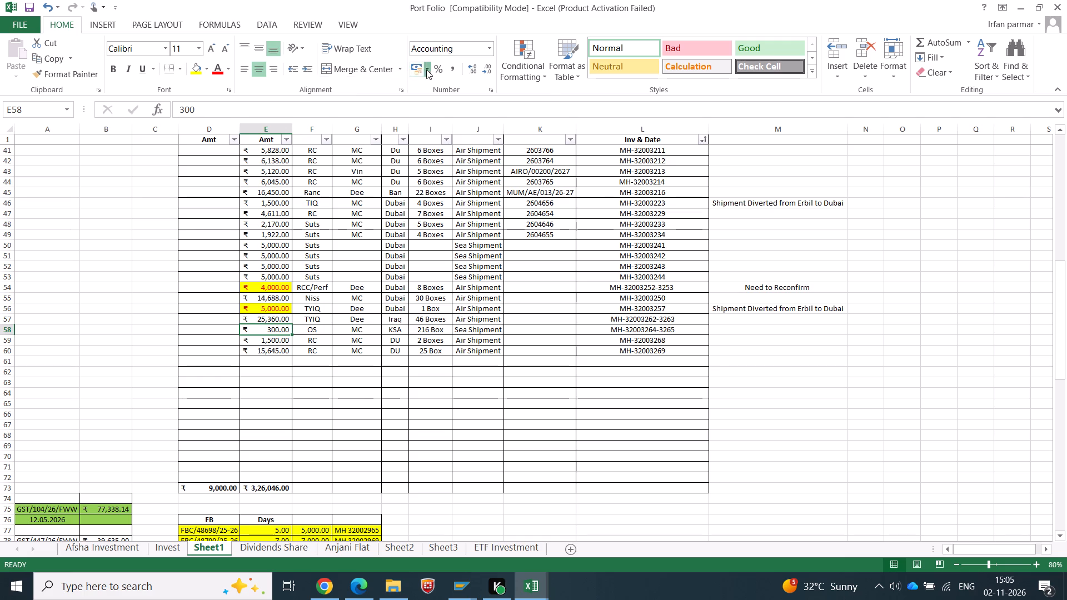
click(446, 105)
click(452, 275)
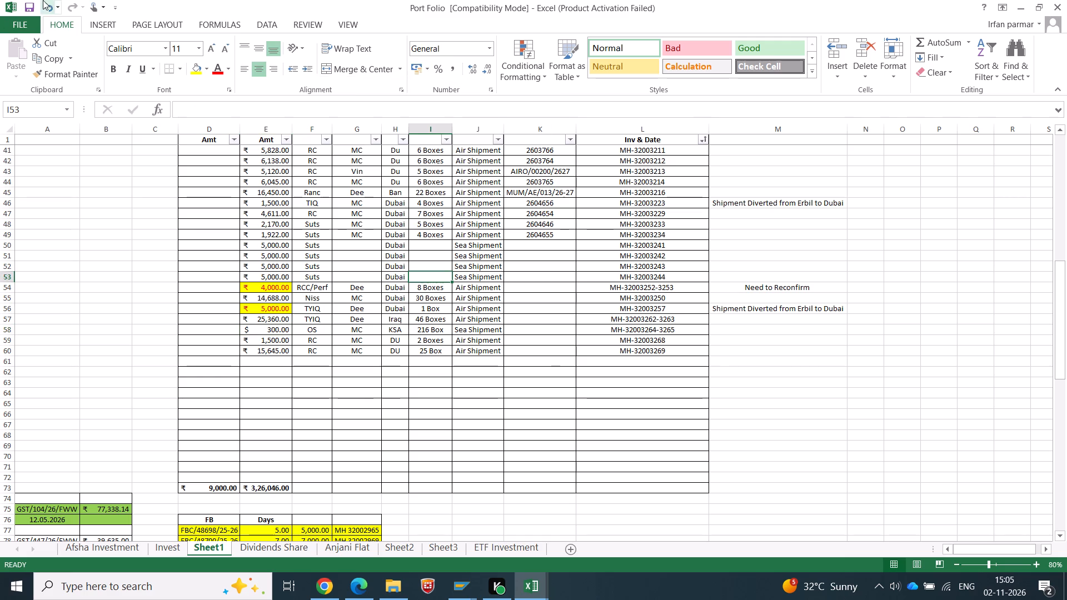
click(35, 4)
click(509, 327)
click(268, 331)
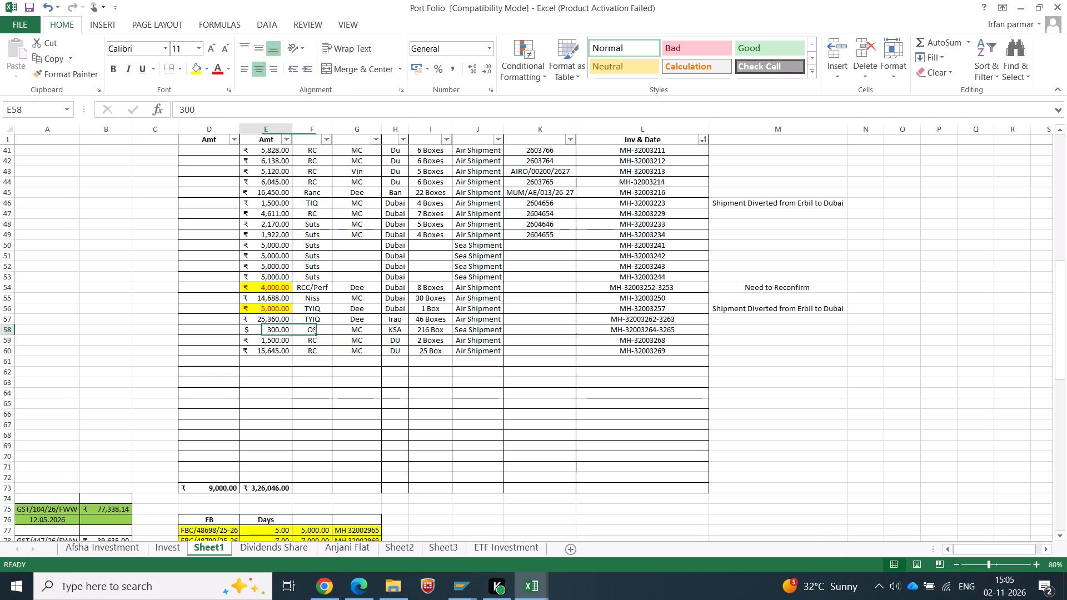
click(231, 112)
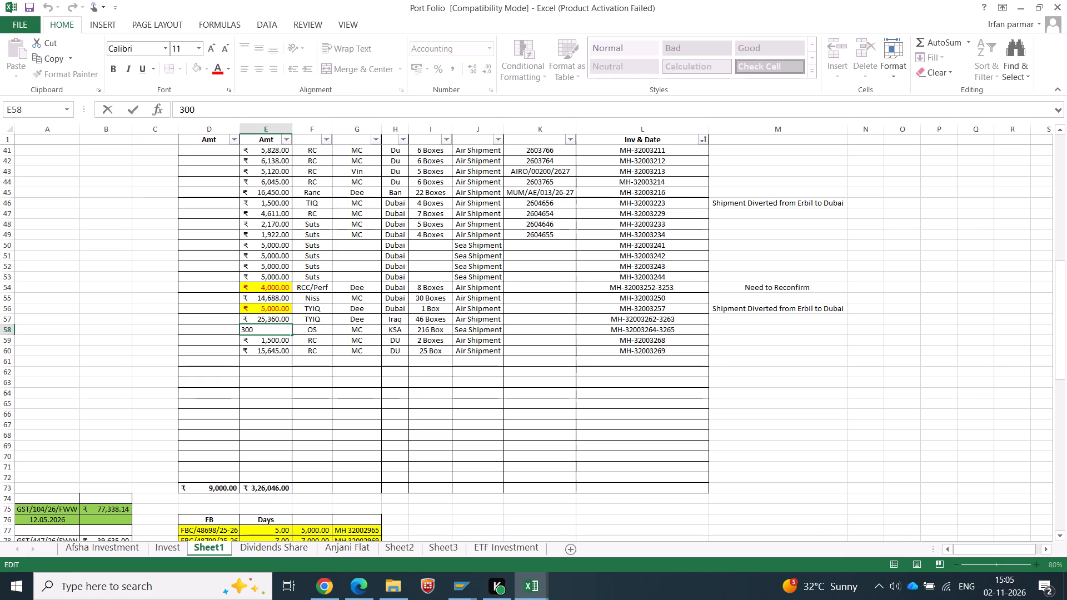
key(plus)
text(*96)
key(Left)
key(Left)
key(Left)
key(Left)
key(Left)
key(Left)
key(Left)
key(Left)
key(Left)
key(Left)
key(Left)
key(Left)
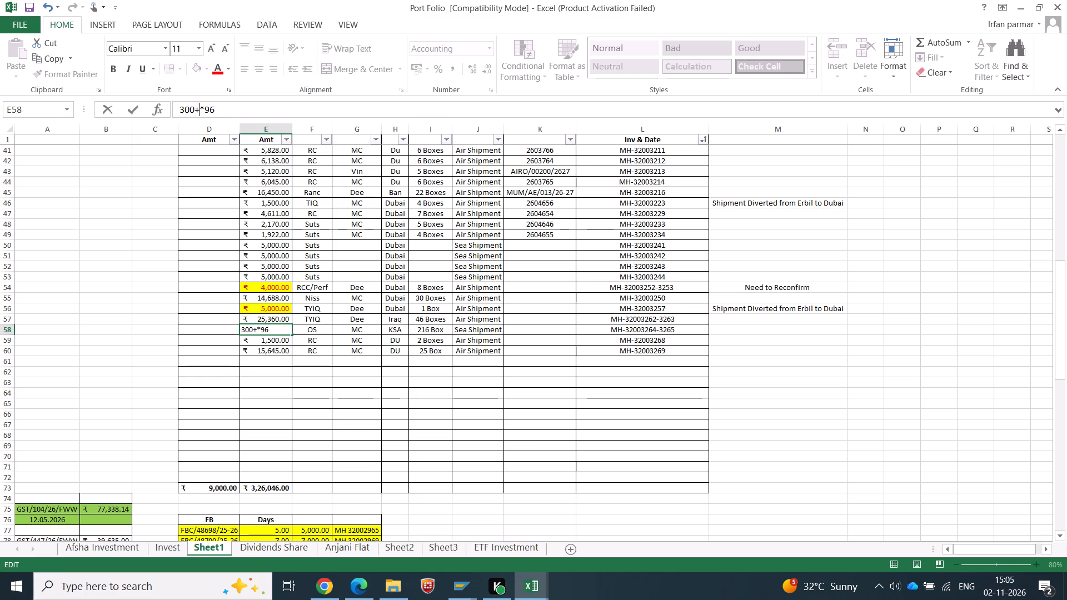
key(plus)
key(Return)
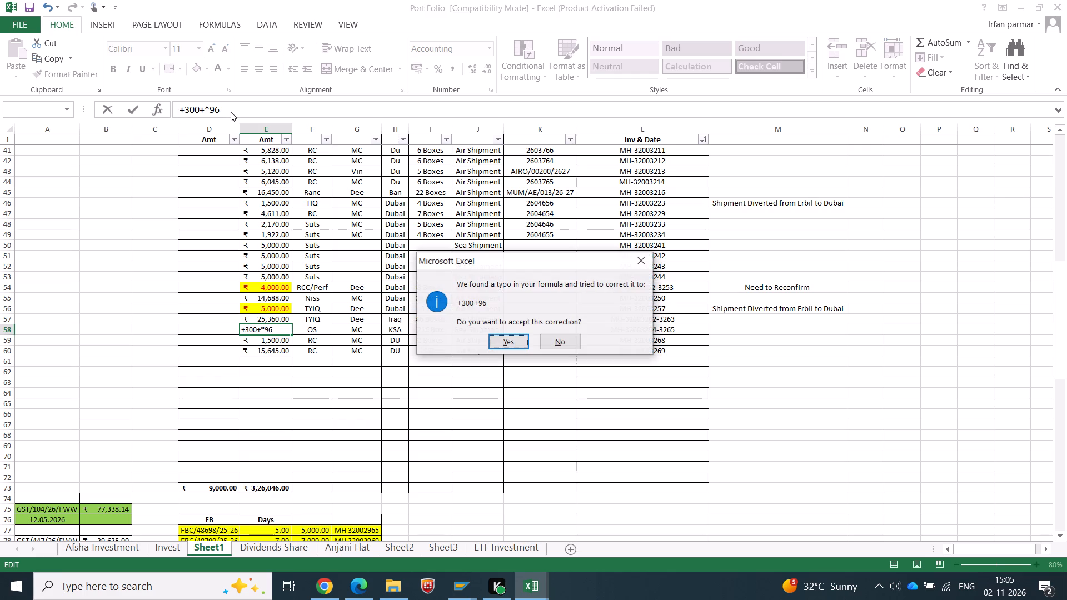
key(Return)
key(Up)
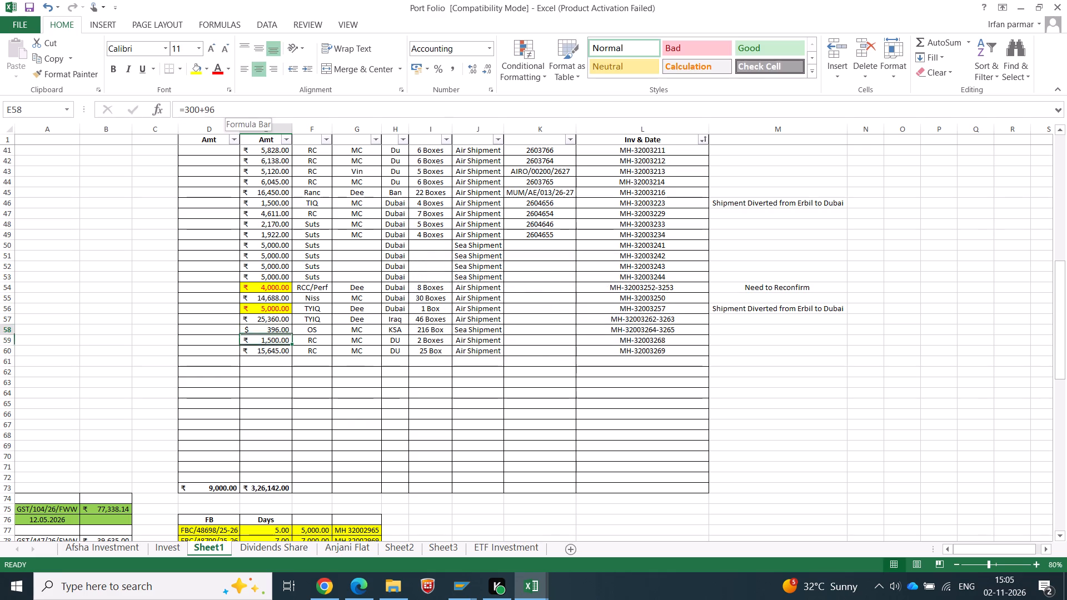
key(F2)
key(Left)
key(Left)
key(Left)
key(Left)
key(Left)
key(Left)
key(Left)
key(Left)
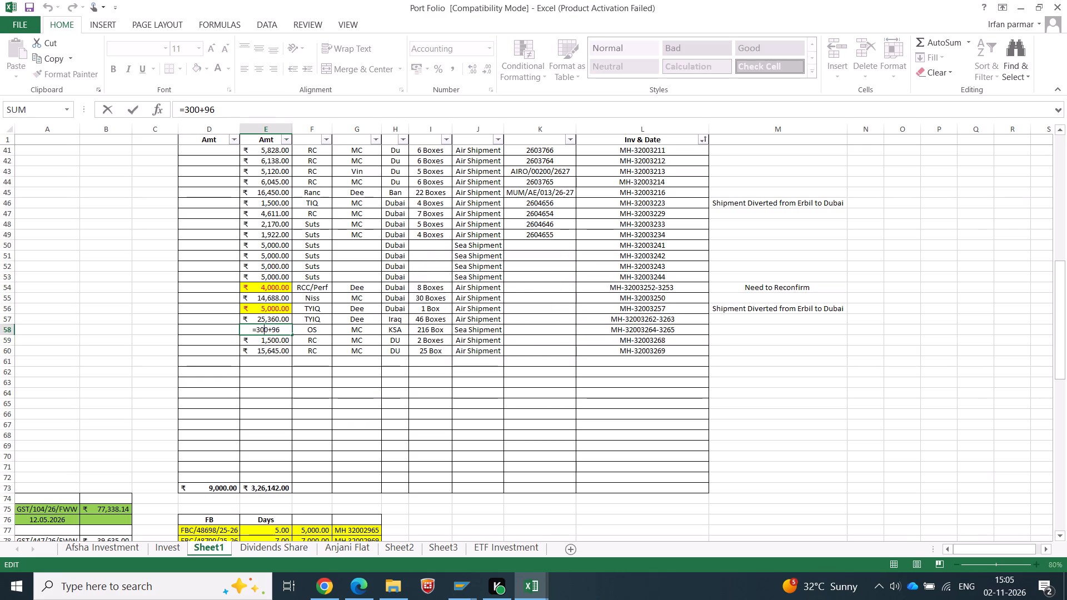
key(Right)
key(Right)
key(Right)
key(Right)
key(Right)
key(shift+Left)
key(asterisk)
key(Return)
key(Up)
key(ctrl+s)
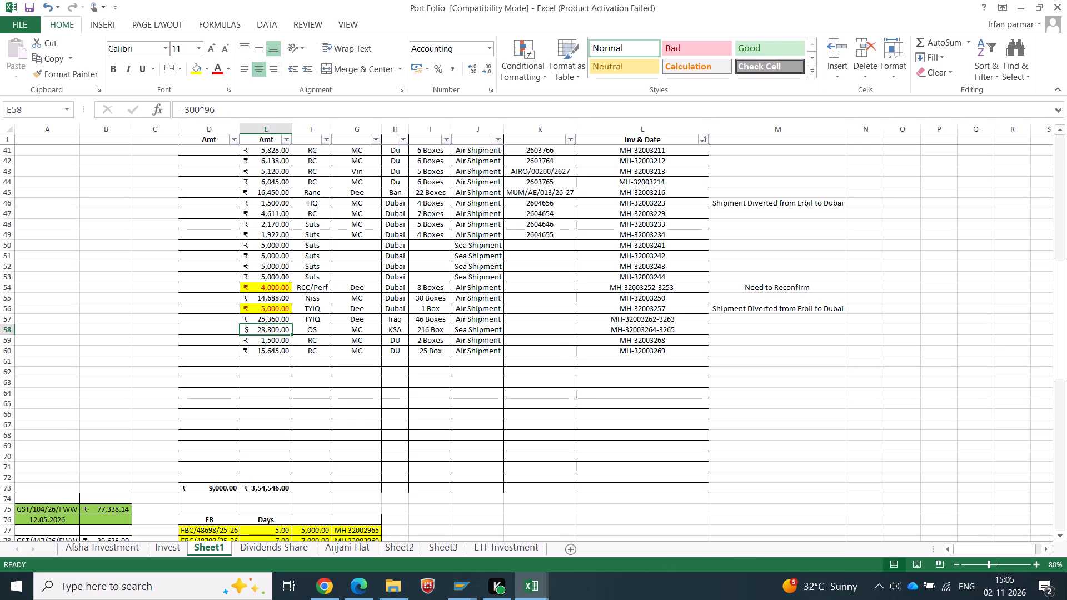
Review the Amt totals in row 73 and the Sea Shipment entries in rows 50–53 and 27–29, saving the workbook.
scroll(373, 362, down, 4)
drag(230, 355, 268, 357)
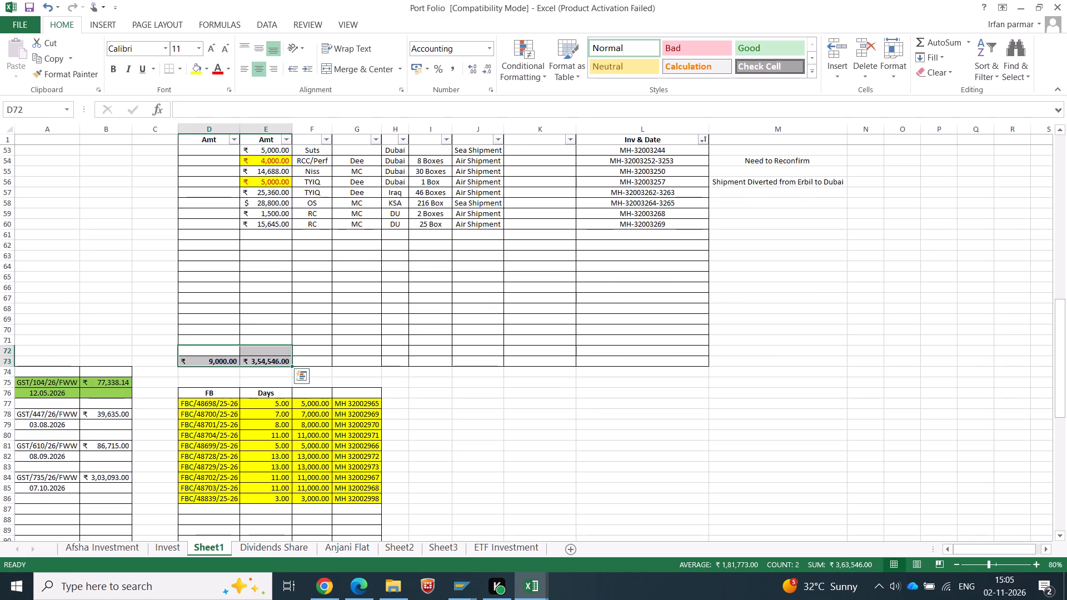
drag(220, 358, 256, 358)
click(455, 333)
scroll(444, 327, up, 3)
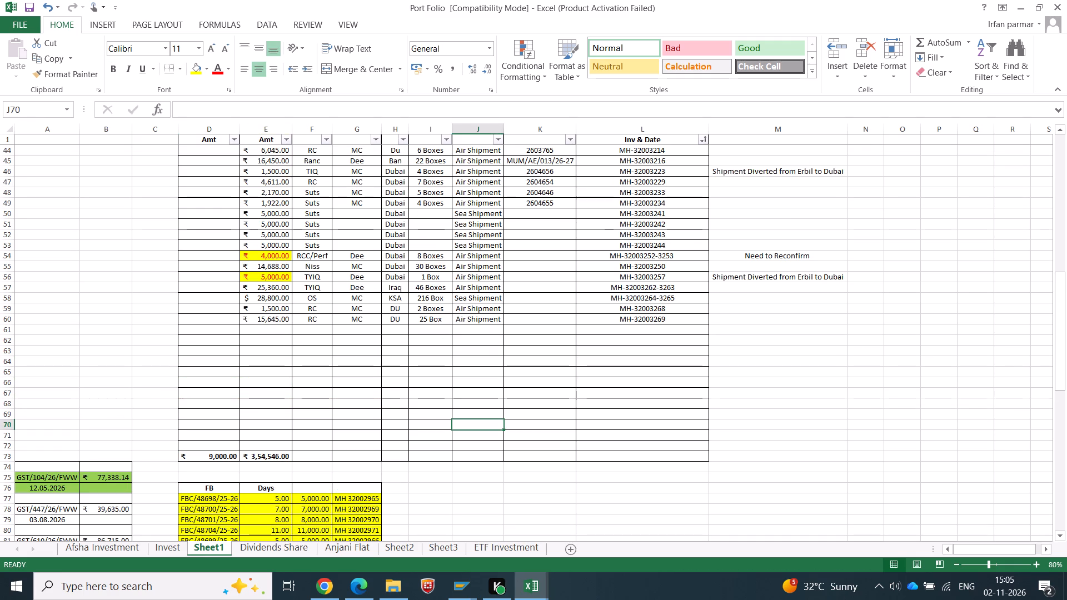
key(ctrl+s)
scroll(312, 283, up, 3)
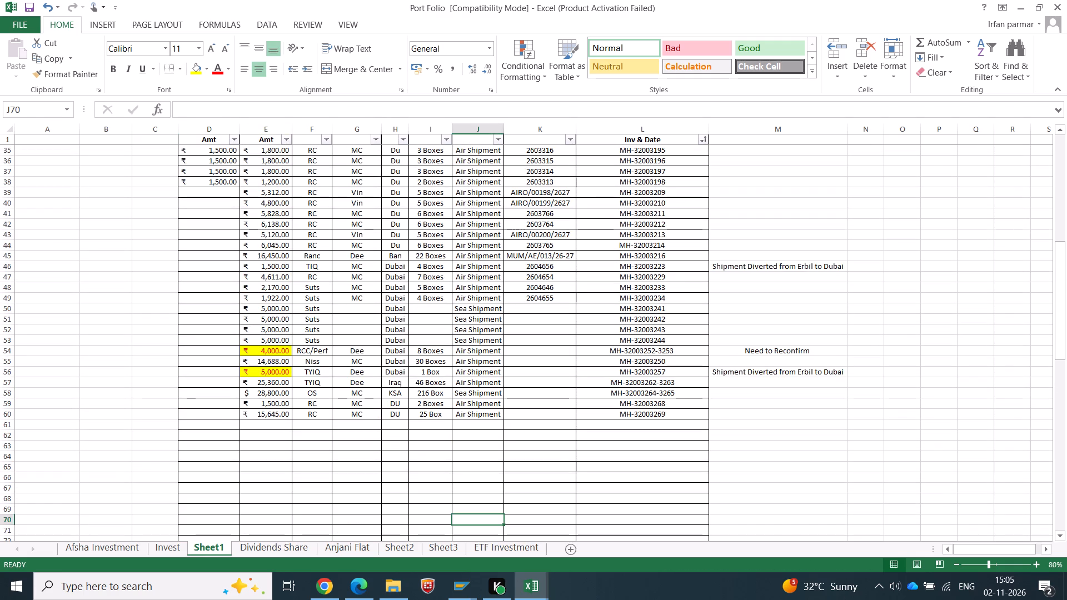
drag(351, 308, 511, 339)
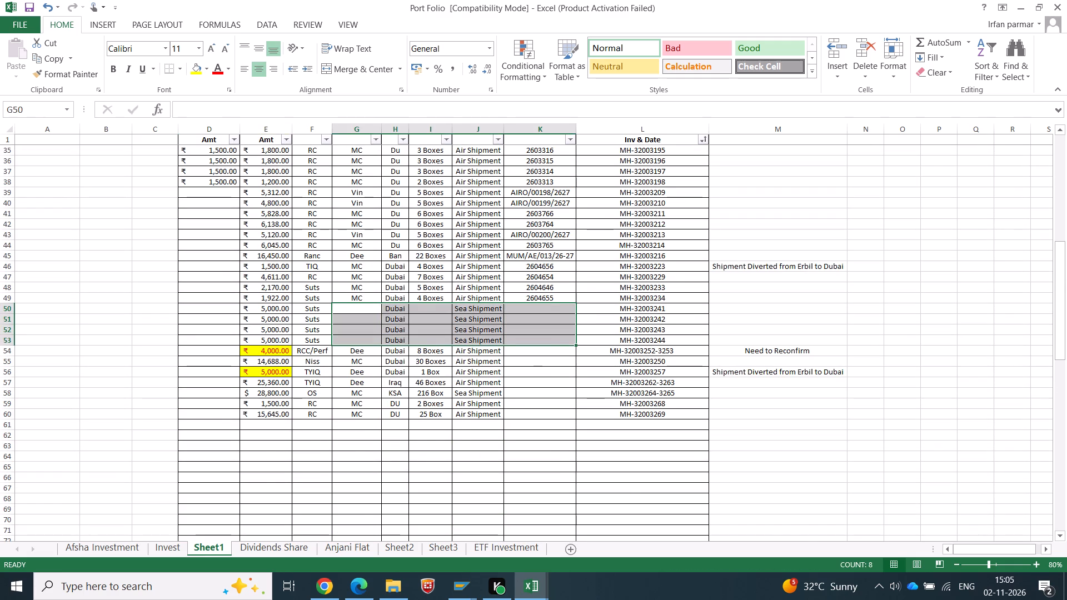
scroll(665, 238, up, 7)
drag(533, 284, 467, 304)
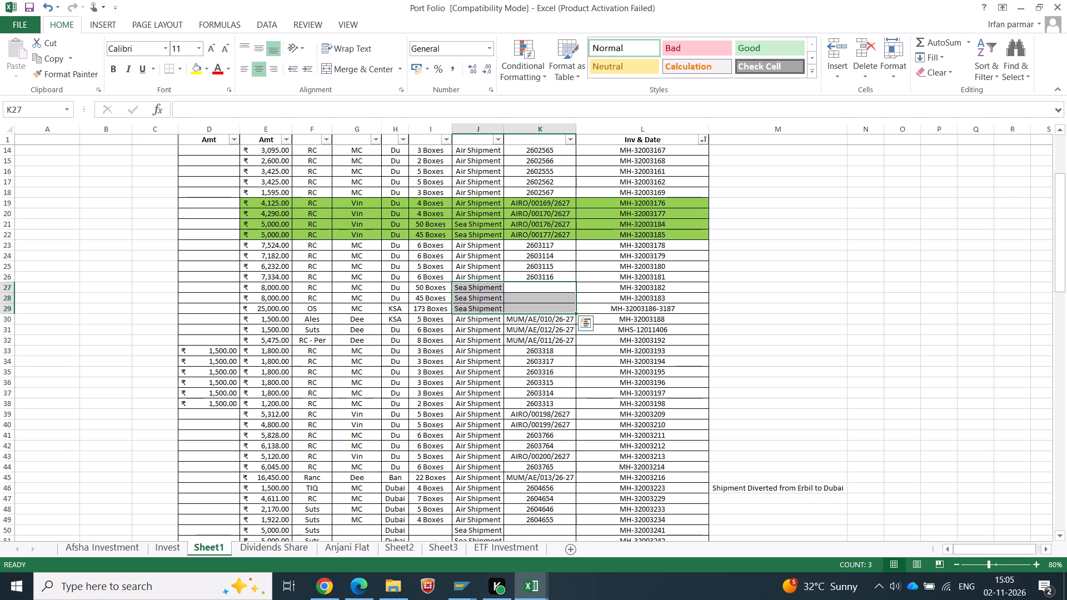
Close the Port Folio workbook.
click(1061, 8)
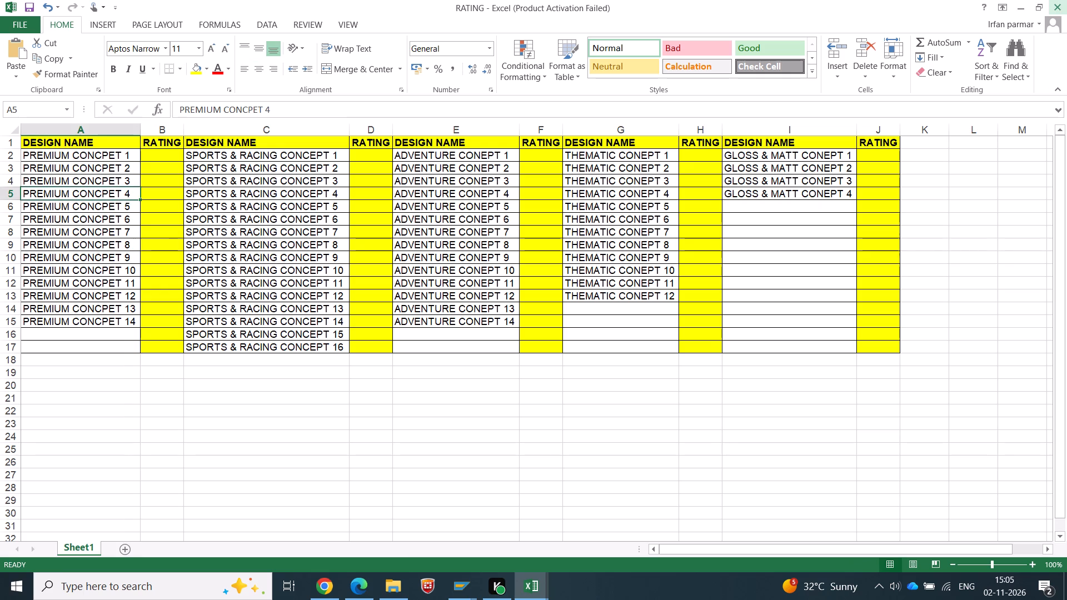
In File Explorer, open the 128 - MH-32003251 - Sutsnax - NSV - ISS shipping folder and select the 3251 PDF.
click(323, 589)
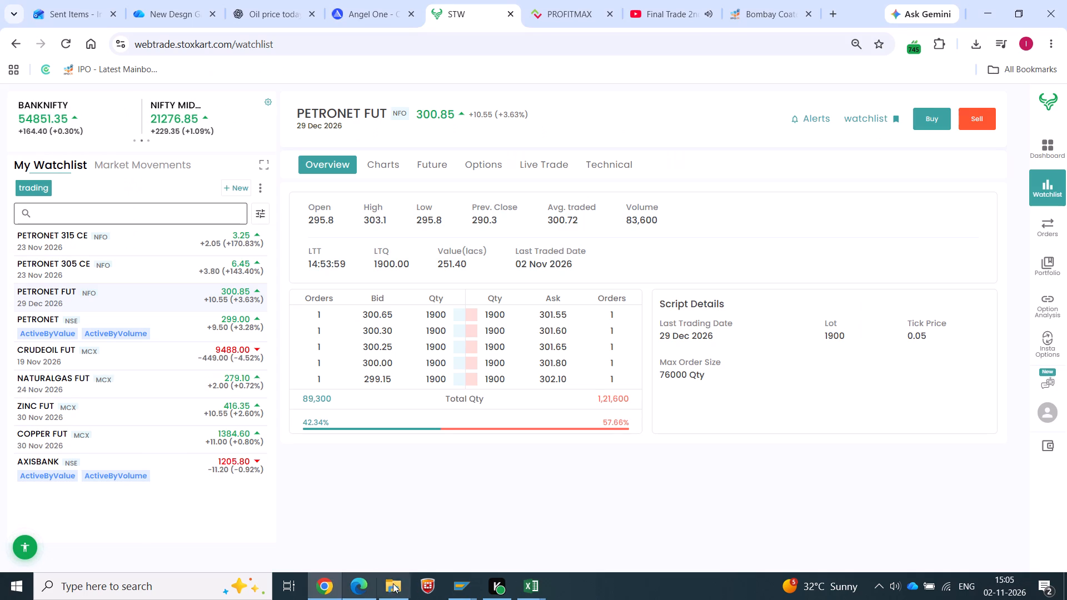
click(393, 583)
click(3, 36)
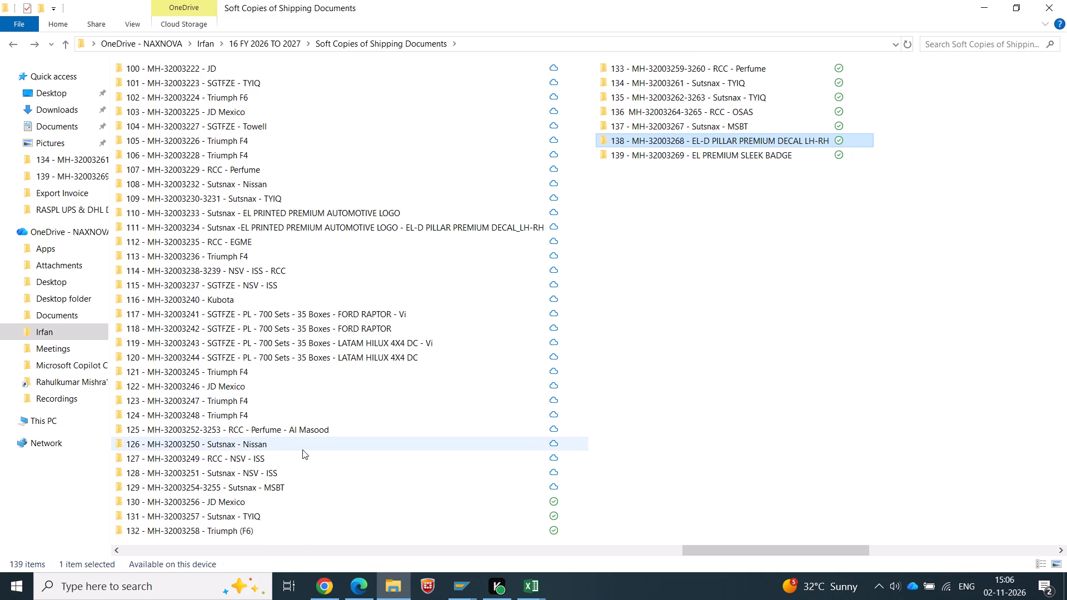
double_click(251, 472)
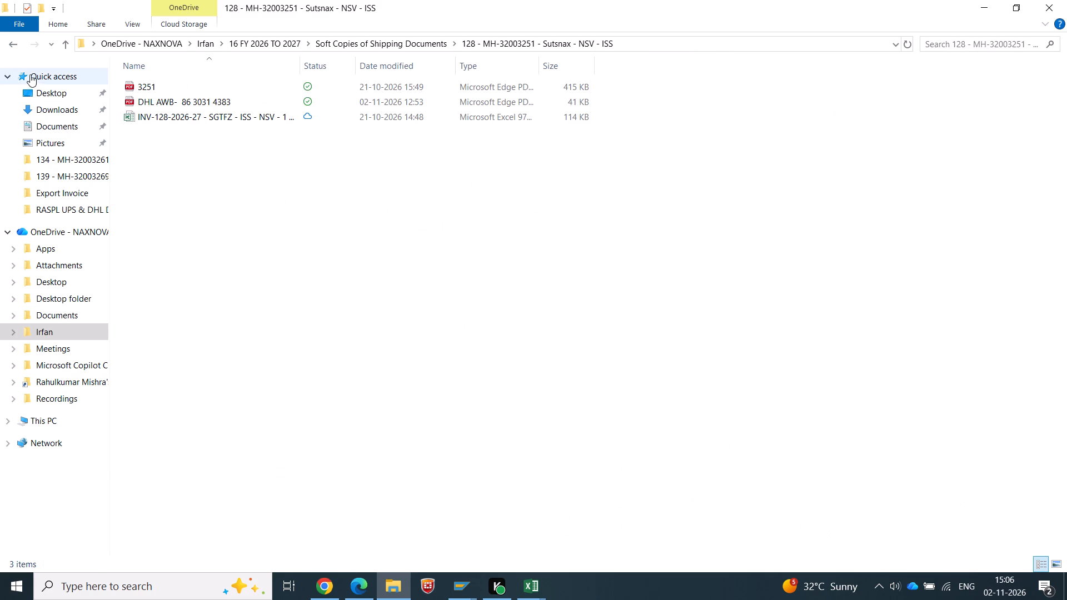
click(149, 84)
Switch to Google Chrome.
click(333, 587)
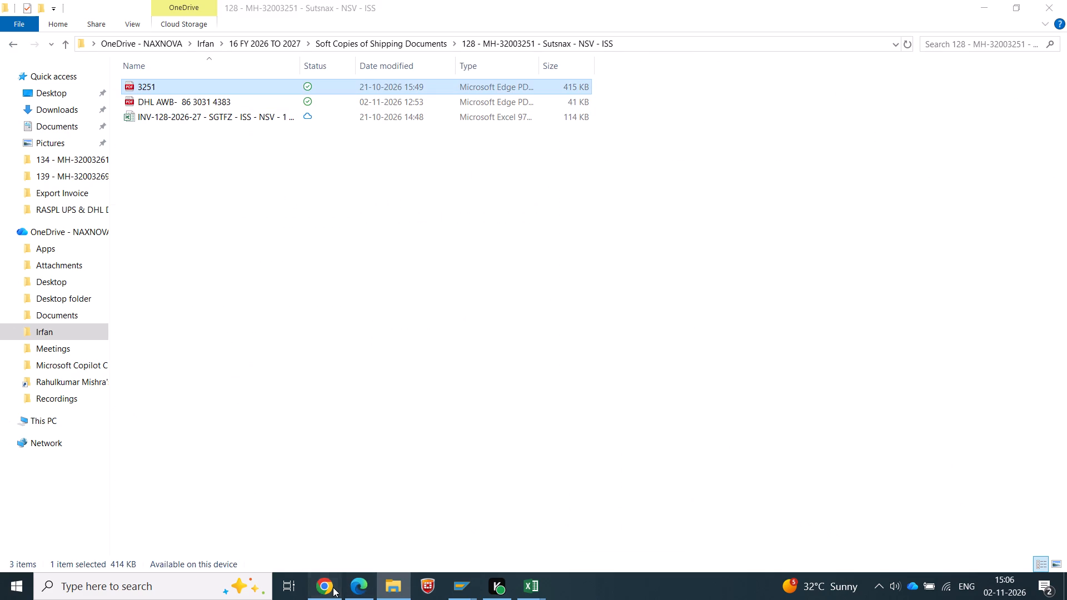
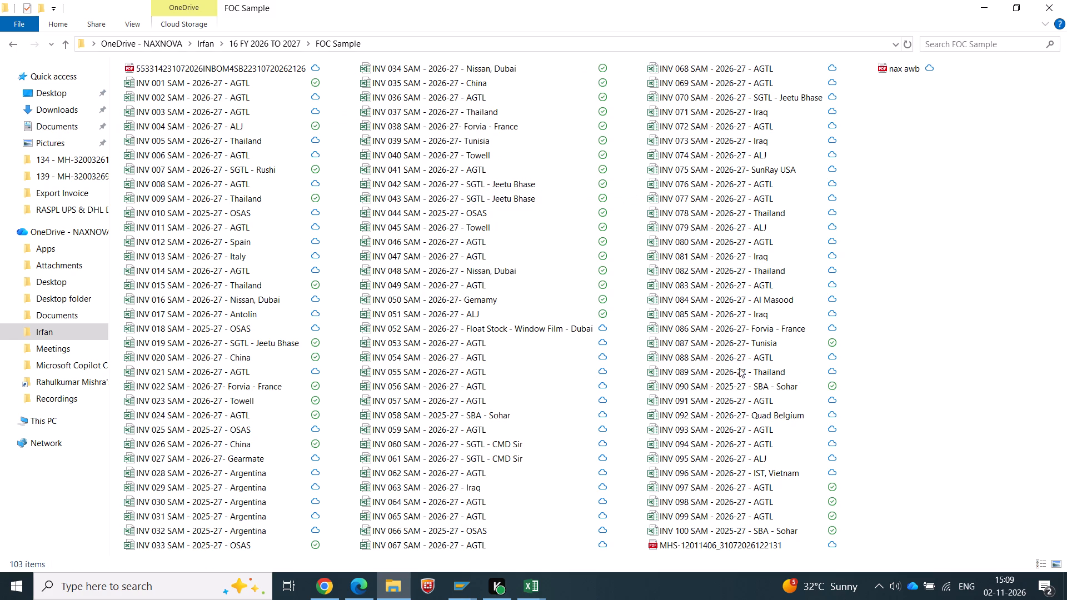
Open the INV 099 SAM - 2026-27 - AGTL workbook from the FOC Sample folder.
click(739, 518)
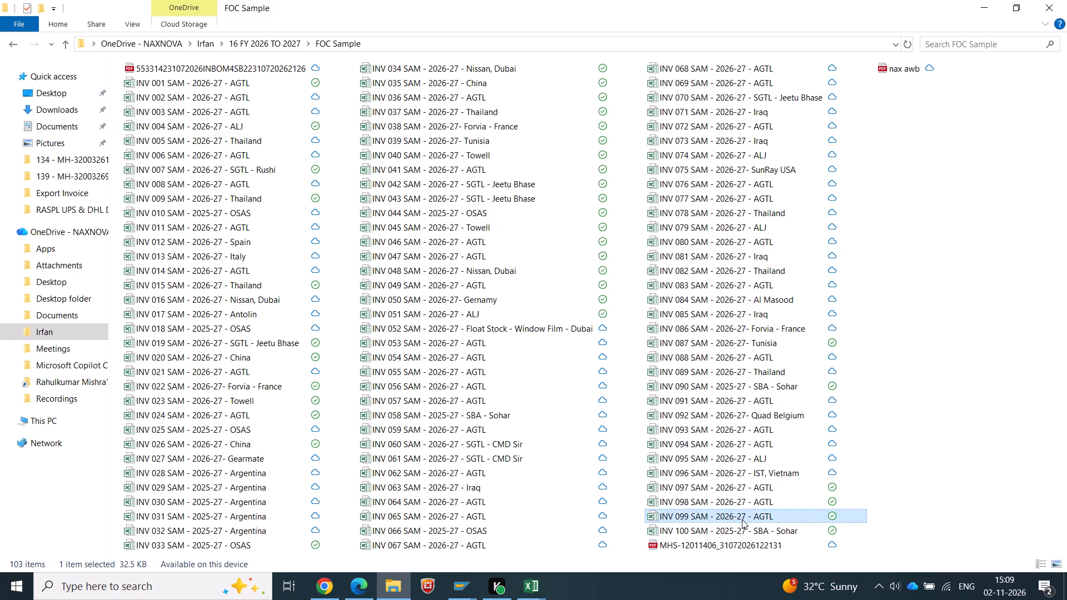
double_click(742, 519)
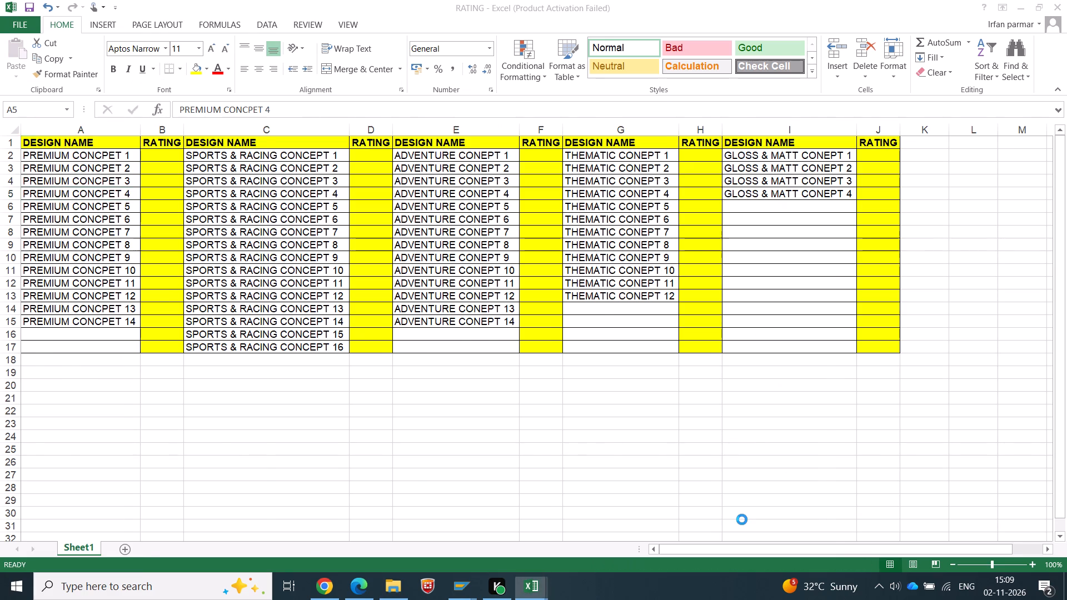
Close the open RATING, INV-128 and NTPL Exp Open Order for Oct'26 workbooks, saving the changes to the open-order workbook.
click(1064, 6)
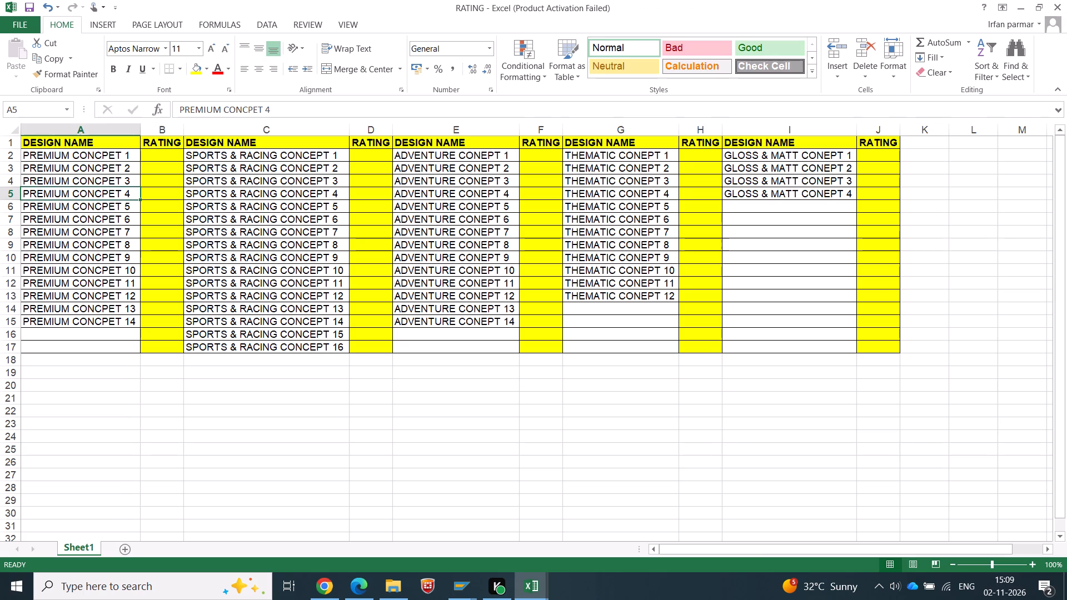
click(1063, 6)
click(516, 320)
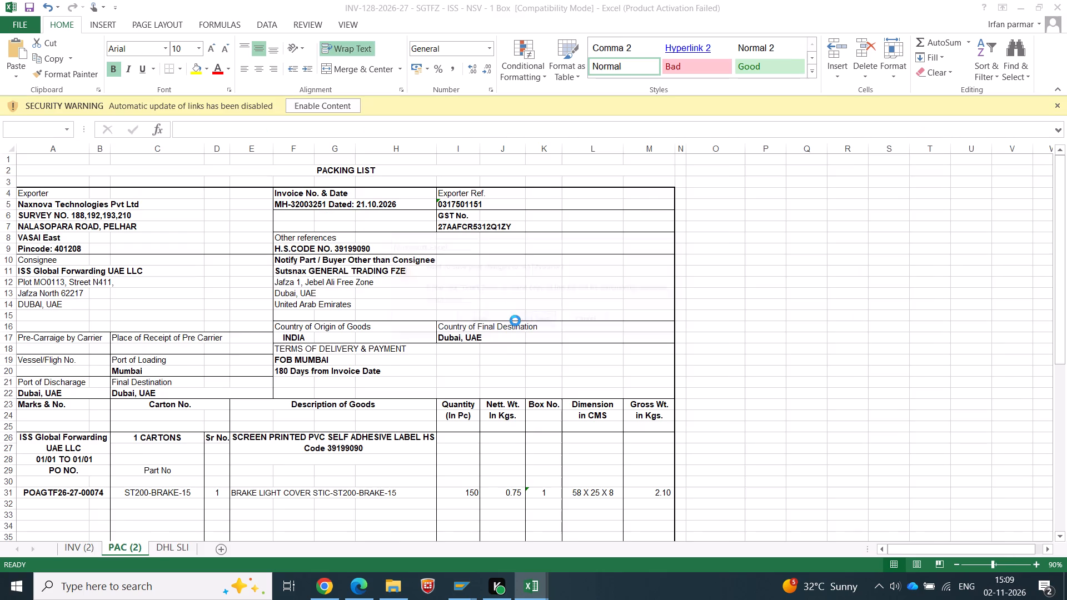
key(alt+Tab)
key(alt+Tab)
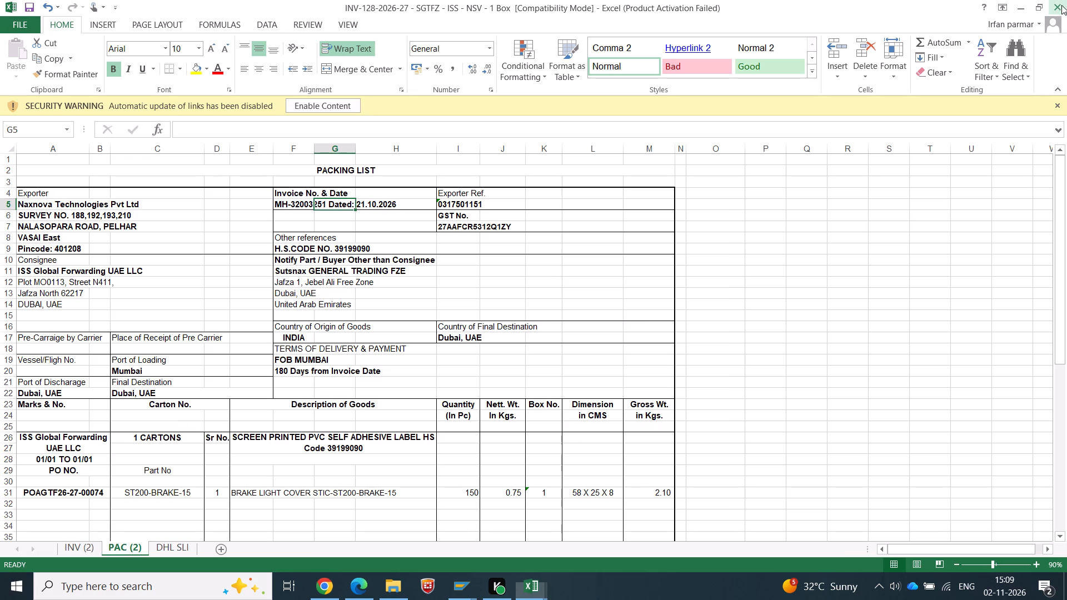
click(1061, 5)
click(535, 314)
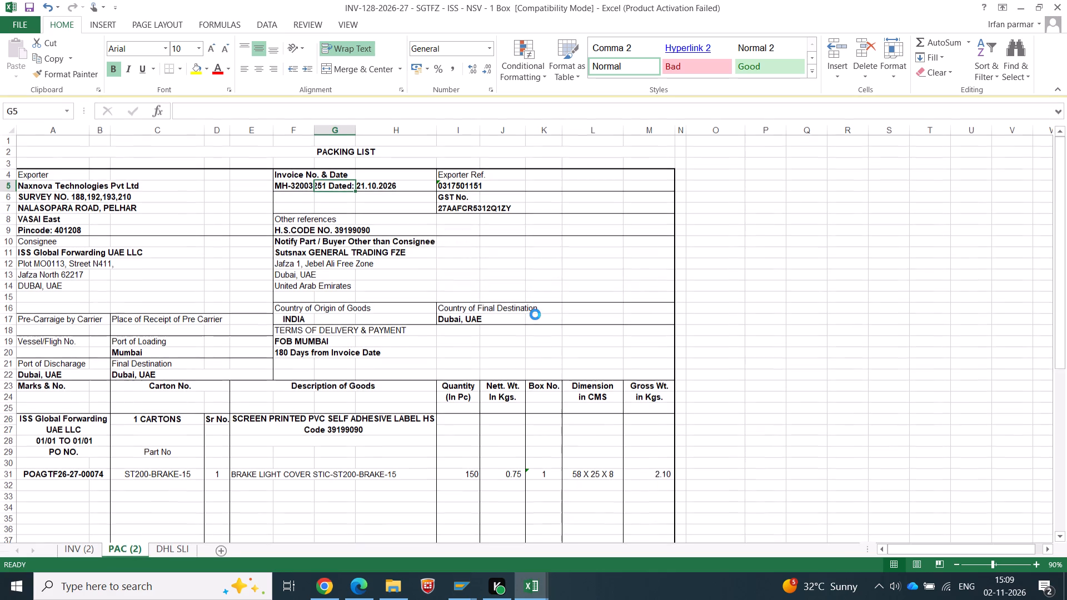
click(1057, 6)
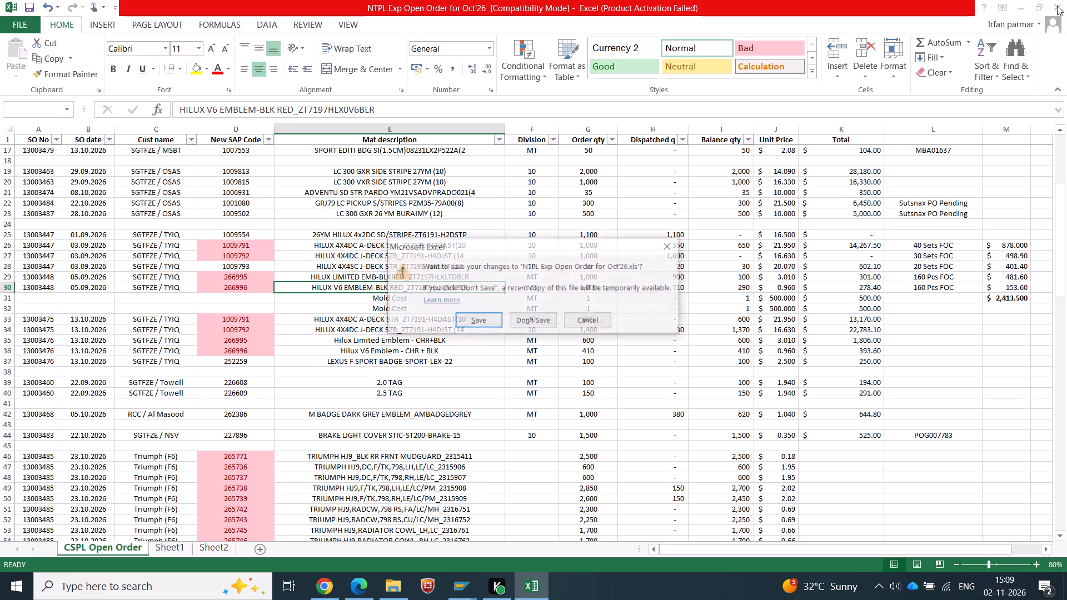
click(478, 318)
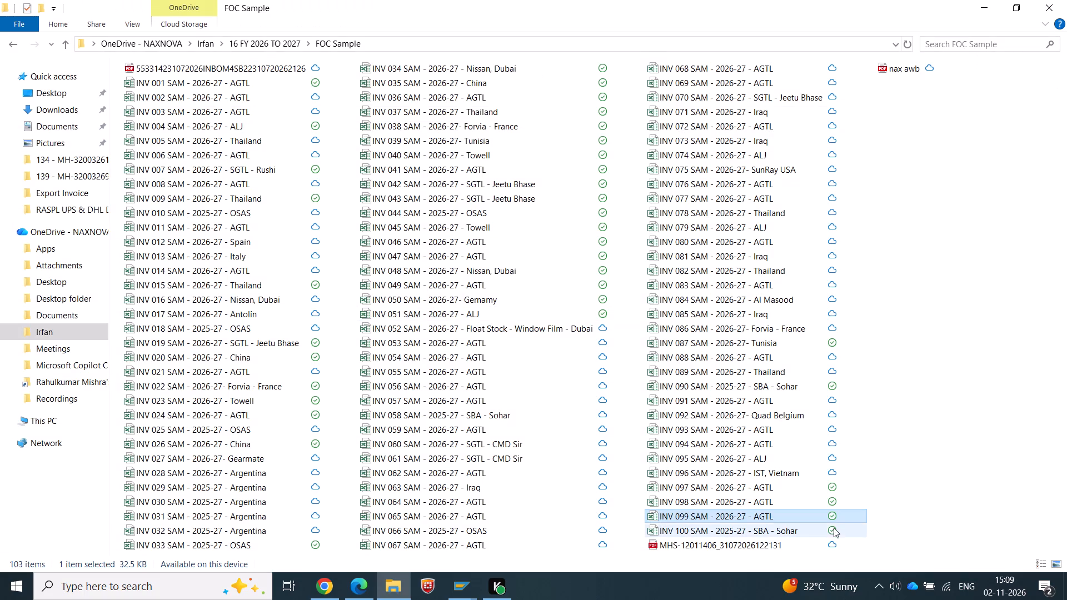
double_click(758, 504)
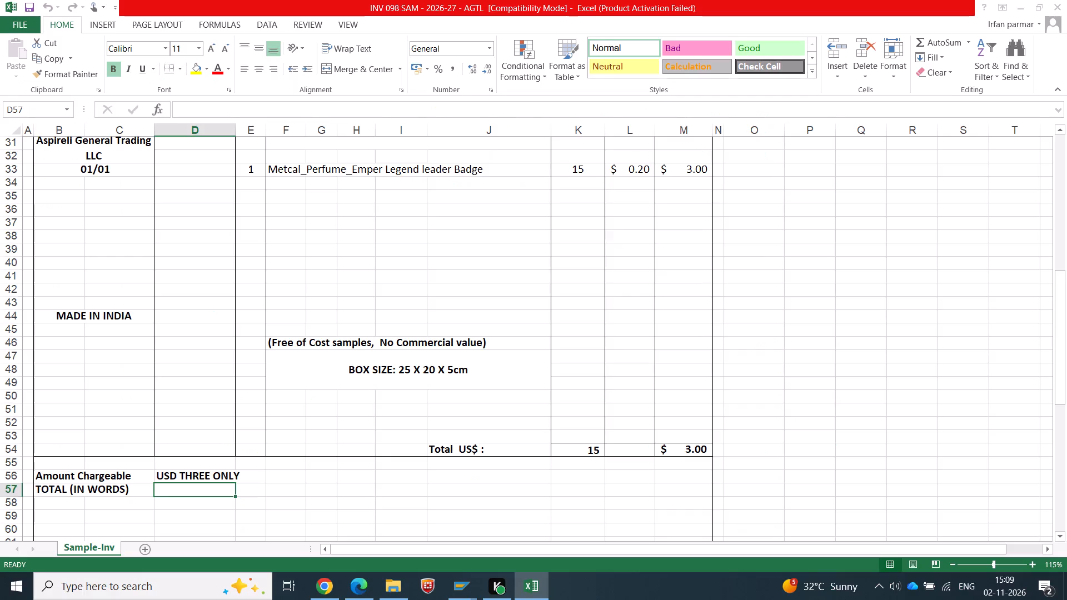
scroll(266, 314, up, 9)
click(684, 437)
scroll(557, 390, up, 9)
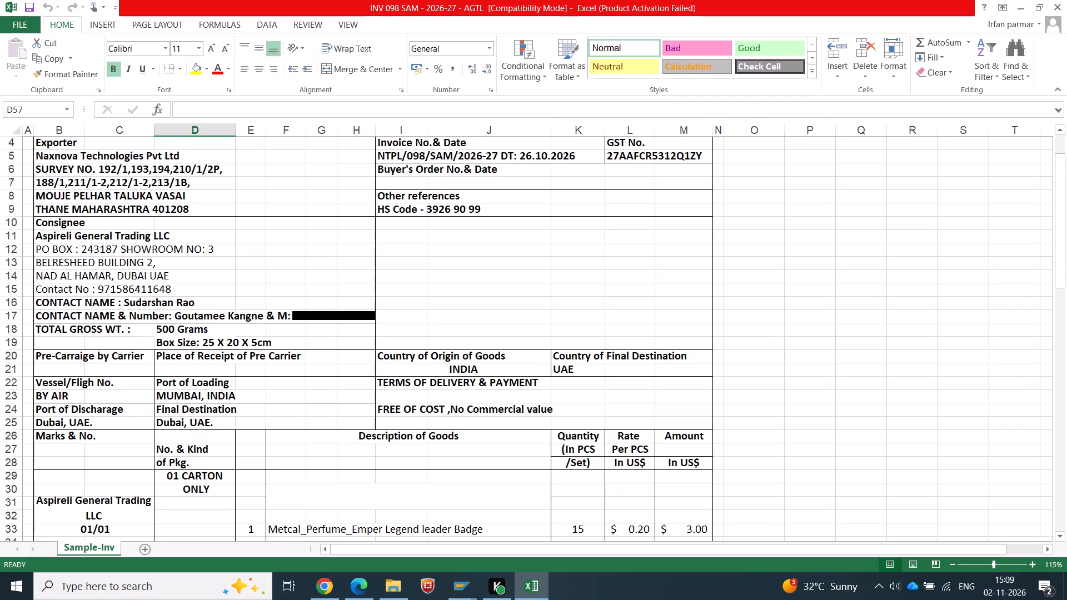
scroll(530, 345, down, 1)
scroll(530, 345, up, 2)
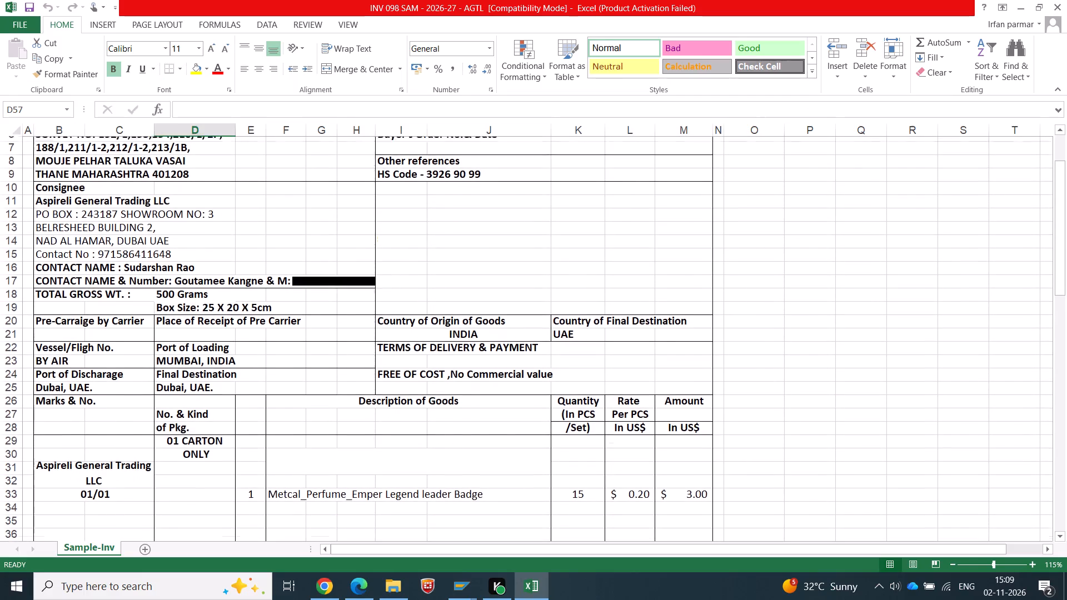
scroll(530, 345, up, 5)
click(1054, 4)
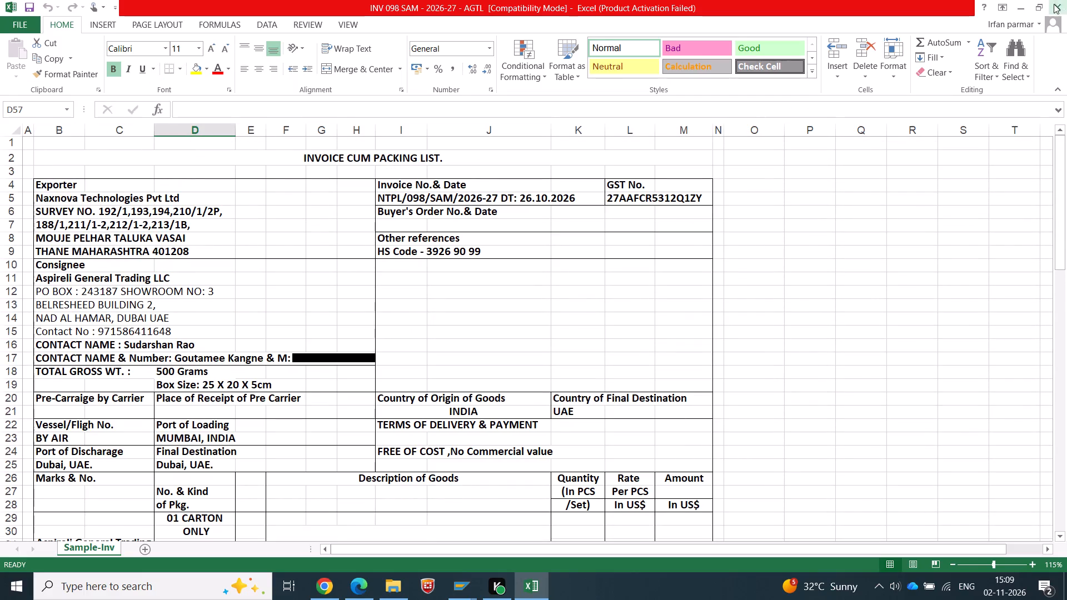
Duplicate the INV 098 SAM - 2026-27 - AGTL file within the FOC Sample folder.
key(ctrl+c)
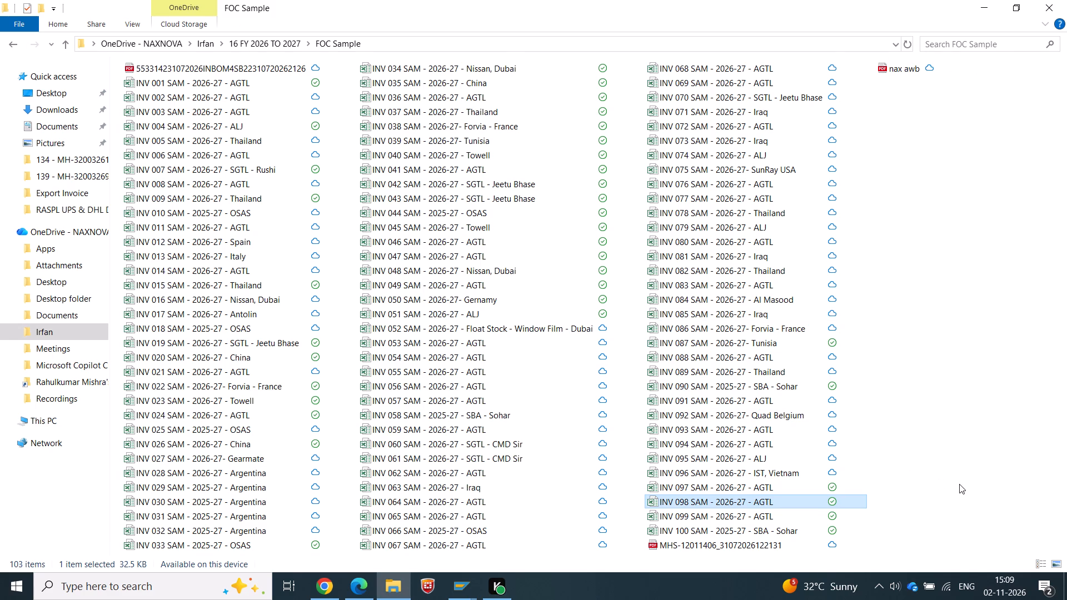
key(ctrl+v)
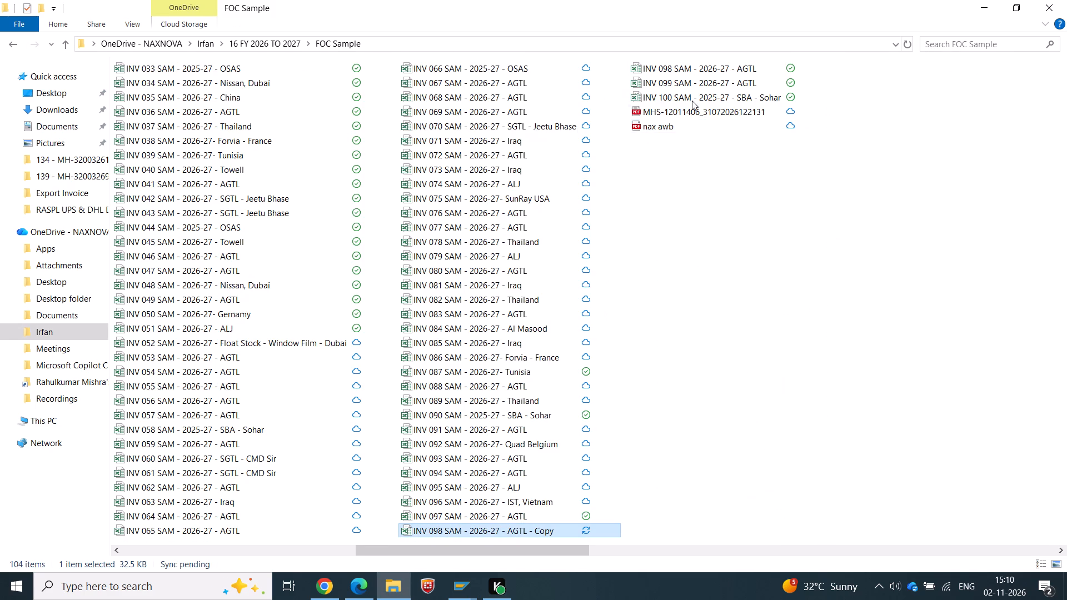
Rename the duplicated invoice file as INV 101 SAM - 2026-27 - AGTL and refresh the folder listing.
scroll(762, 174, up, 4)
scroll(762, 176, down, 1)
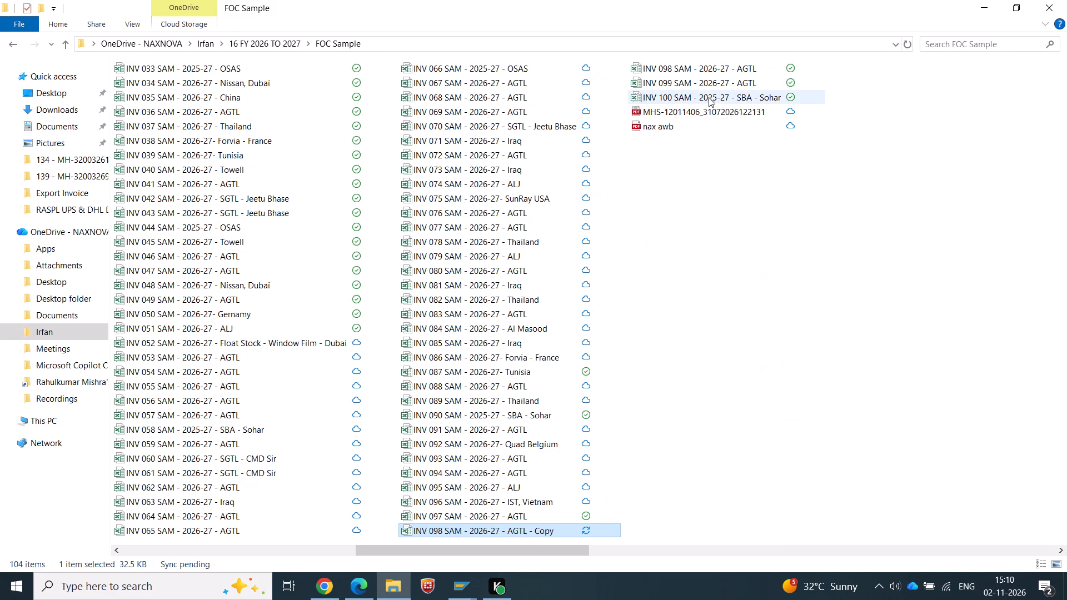
key(F2)
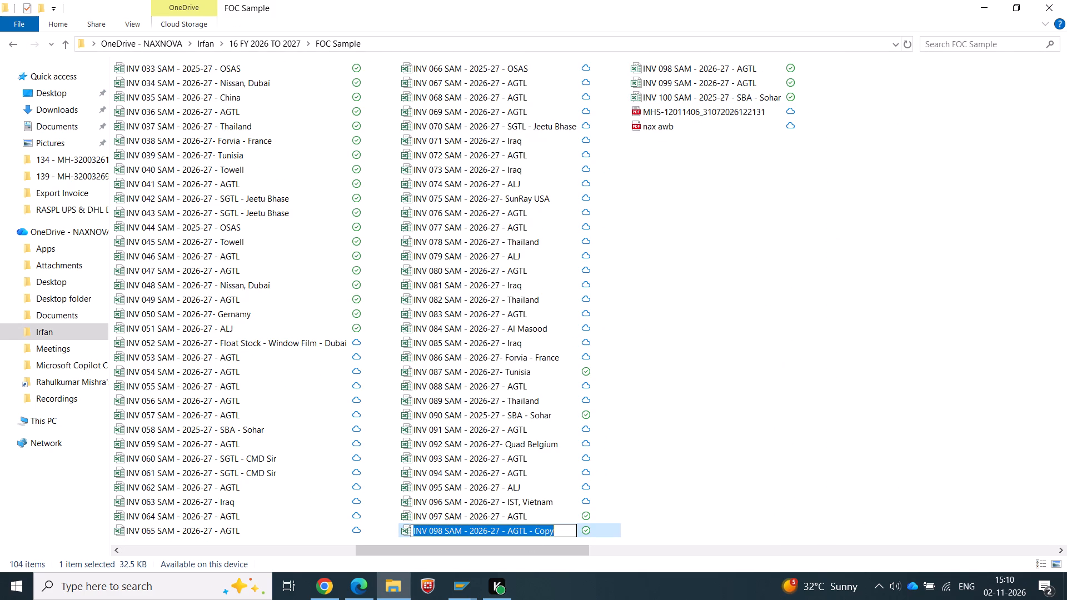
drag(527, 528, 637, 526)
key(BackSpace)
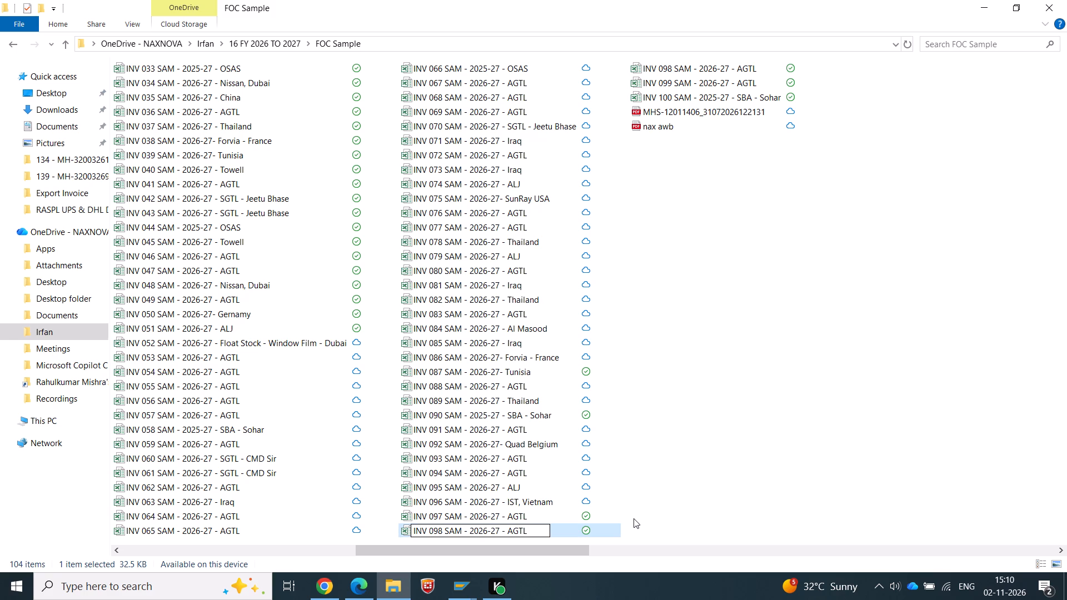
key(Left)
key(Left)
key(Left)
key(Left)
key(Left)
key(Left)
key(Left)
key(Left)
key(Left)
key(Left)
key(Left)
key(Left)
key(Left)
key(Left)
key(Left)
key(Left)
key(Left)
key(Left)
key(Left)
key(Left)
key(Left)
key(shift+Left)
key(shift+Left)
key(shift+Left)
text(101)
click(670, 361)
right_click(733, 375)
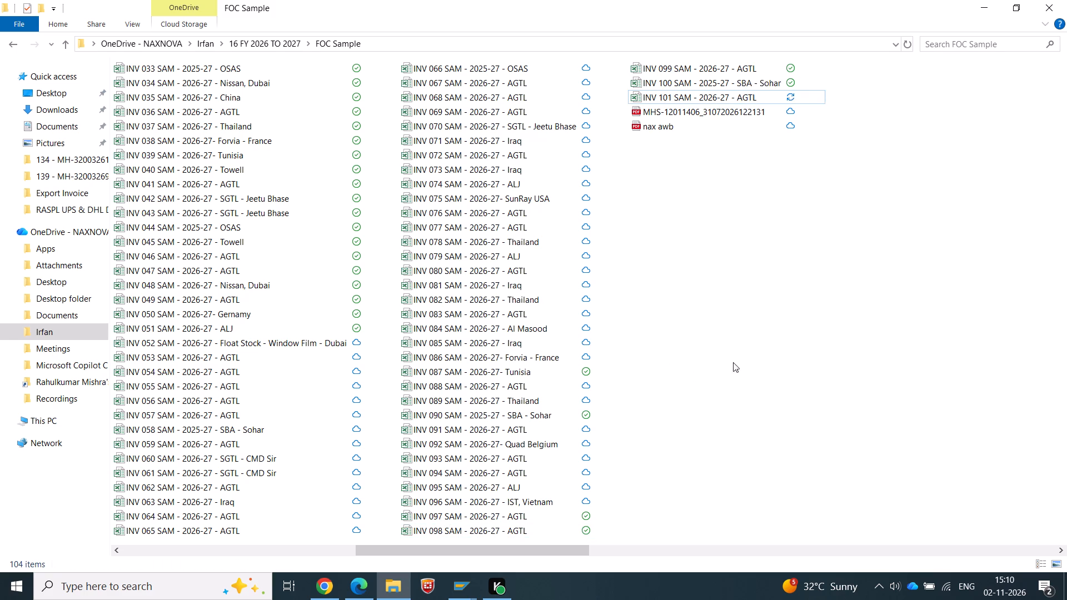
click(763, 136)
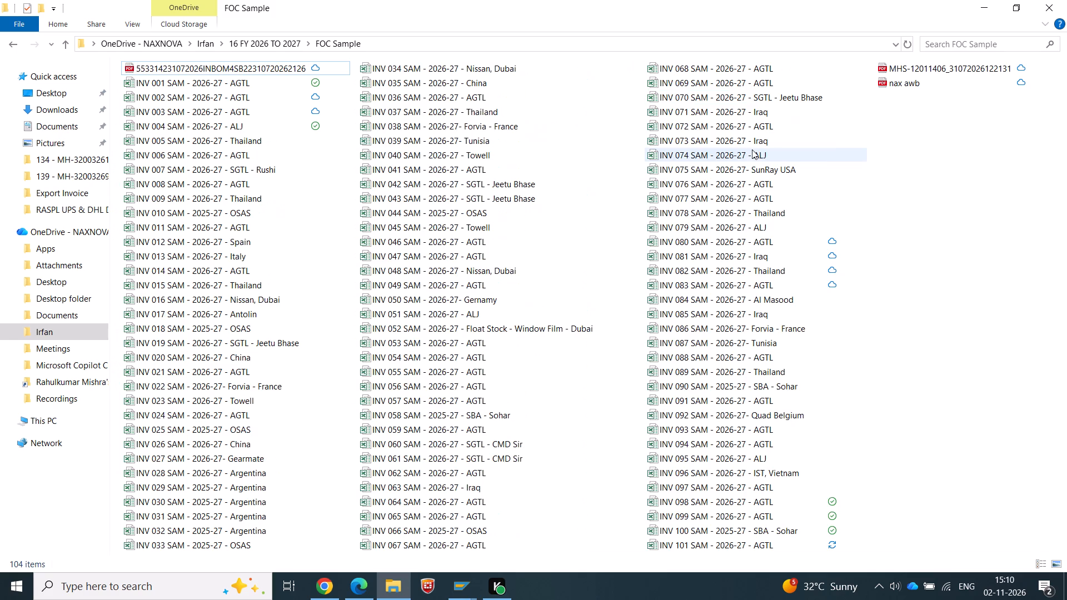
scroll(746, 168, down, 7)
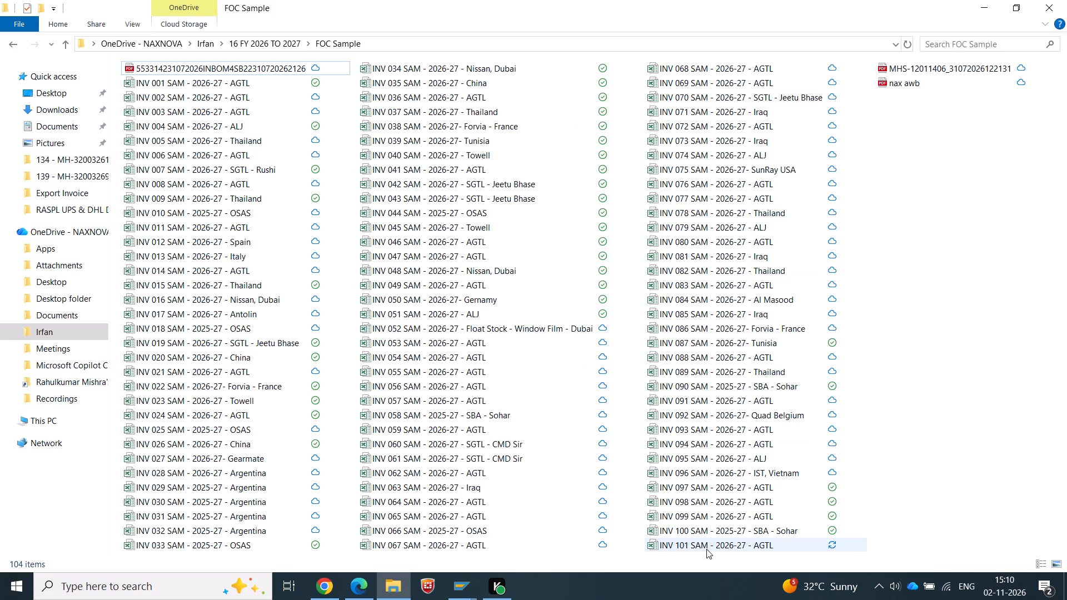
Open INV 101 SAM - 2026-27 - AGTL and enter Screen Printed Labels as the goods heading in F30, above the item line.
double_click(706, 549)
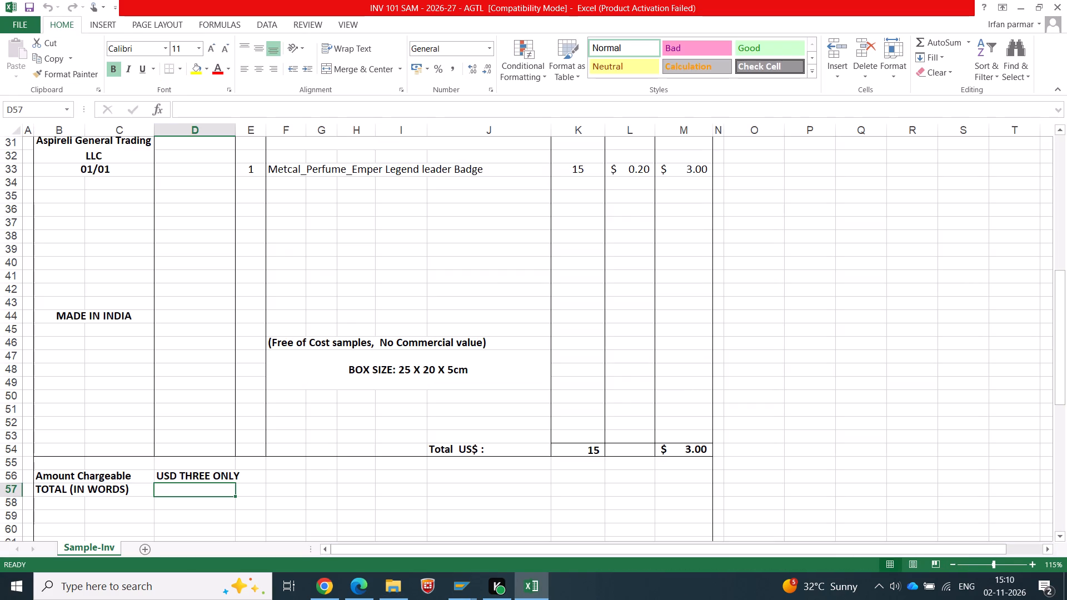
scroll(252, 262, up, 3)
click(666, 424)
scroll(251, 229, up, 10)
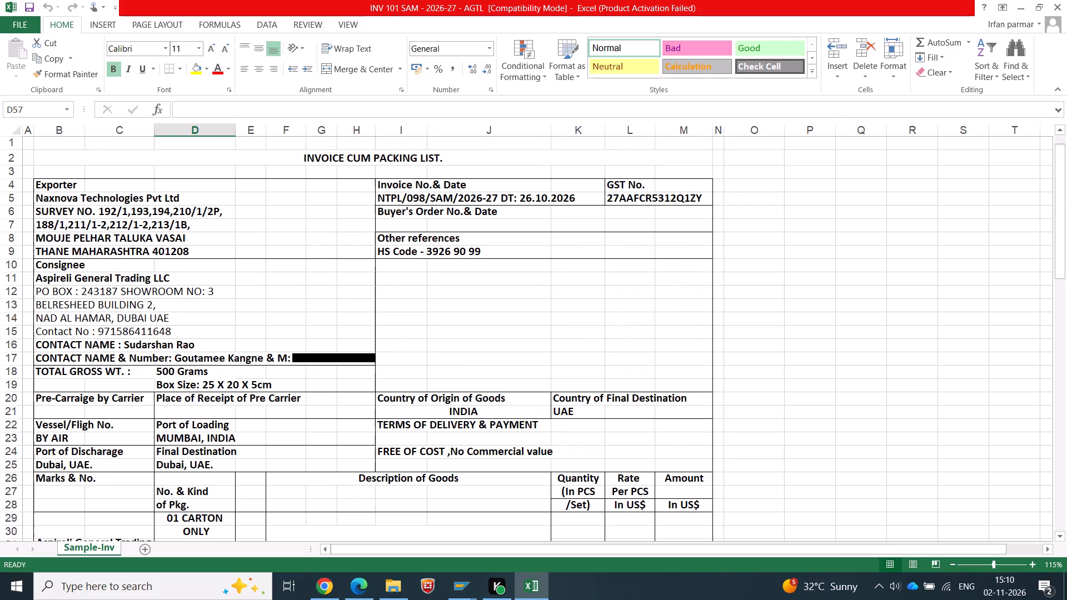
scroll(424, 412, down, 2)
click(403, 466)
double_click(401, 462)
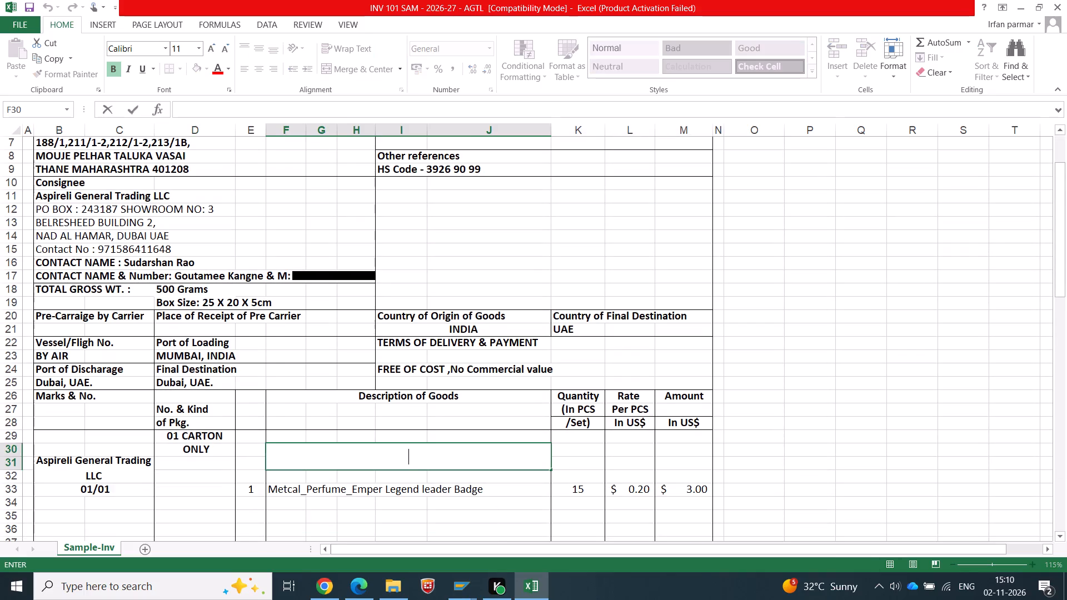
text(Screen Pro)
key(BackSpace)
text(inted Lave)
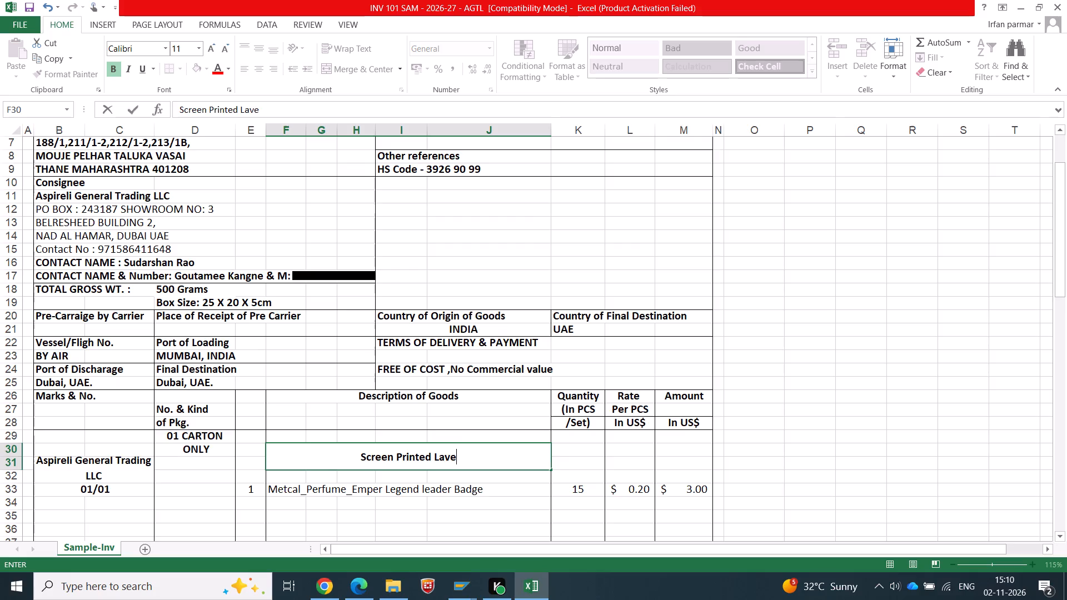
key(BackSpace)
key(BackSpace)
text(bels)
key(Return)
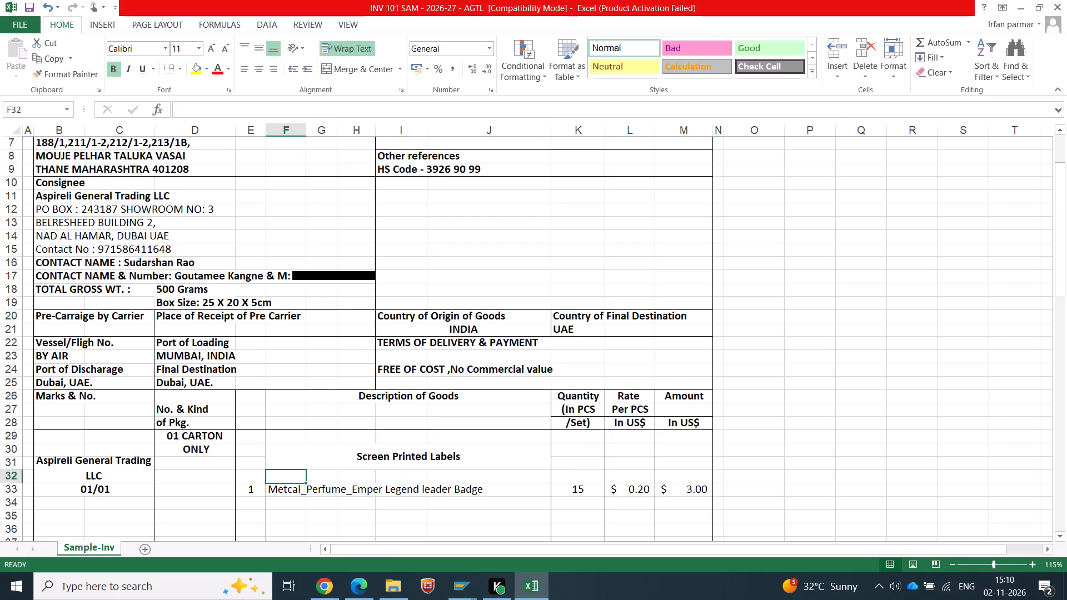
Change the invoice number in I5 to NTPL/101/SAM/2026-27.
scroll(323, 164, up, 8)
key(ctrl+a)
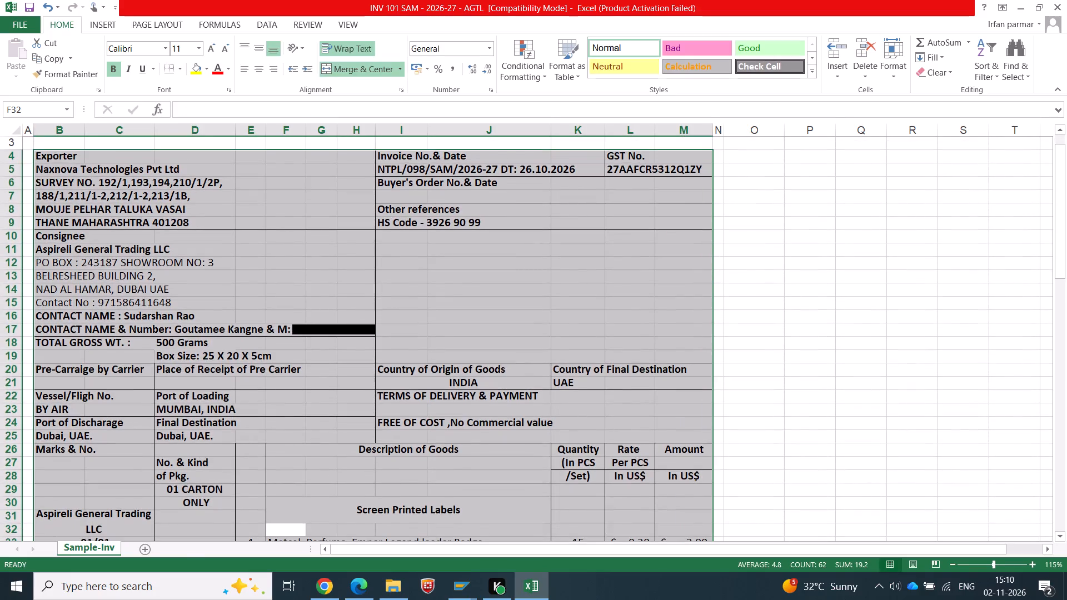
click(521, 246)
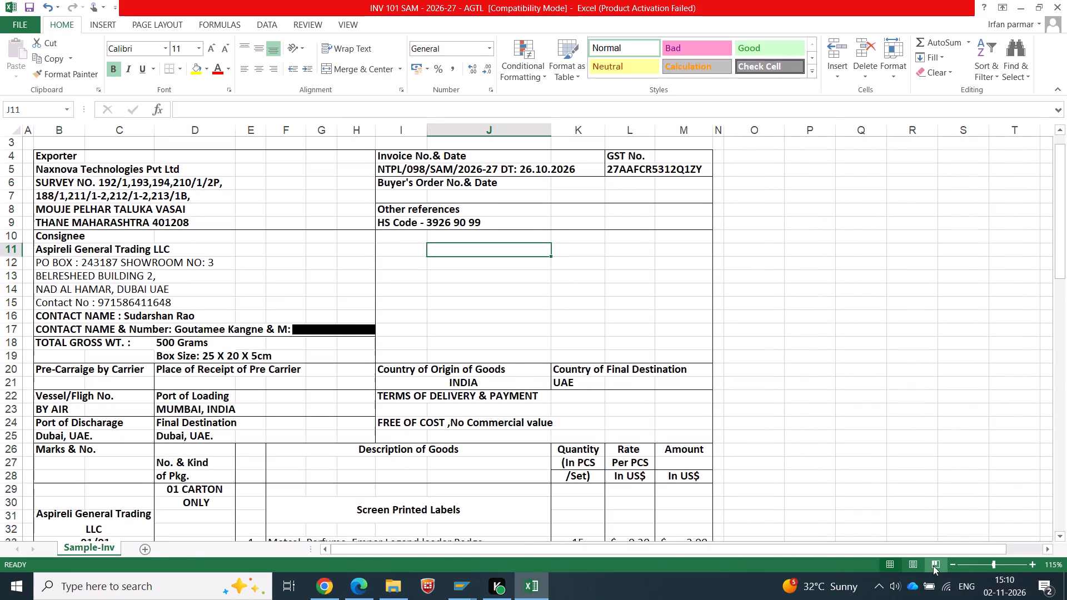
triple_click(952, 566)
click(952, 566)
drag(425, 333, 425, 327)
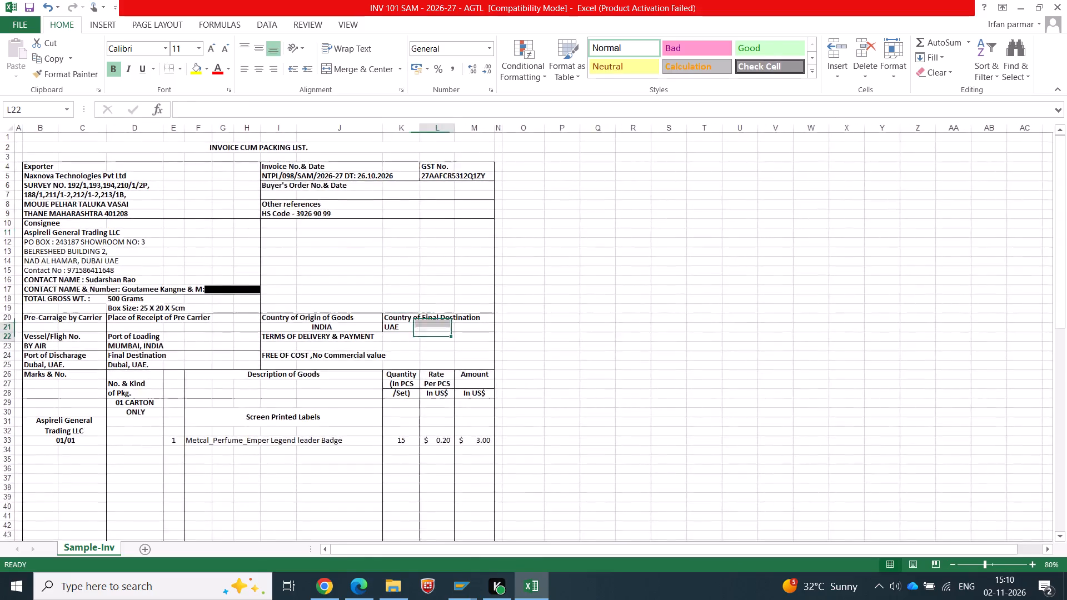
double_click(265, 174)
key(Right)
key(Right)
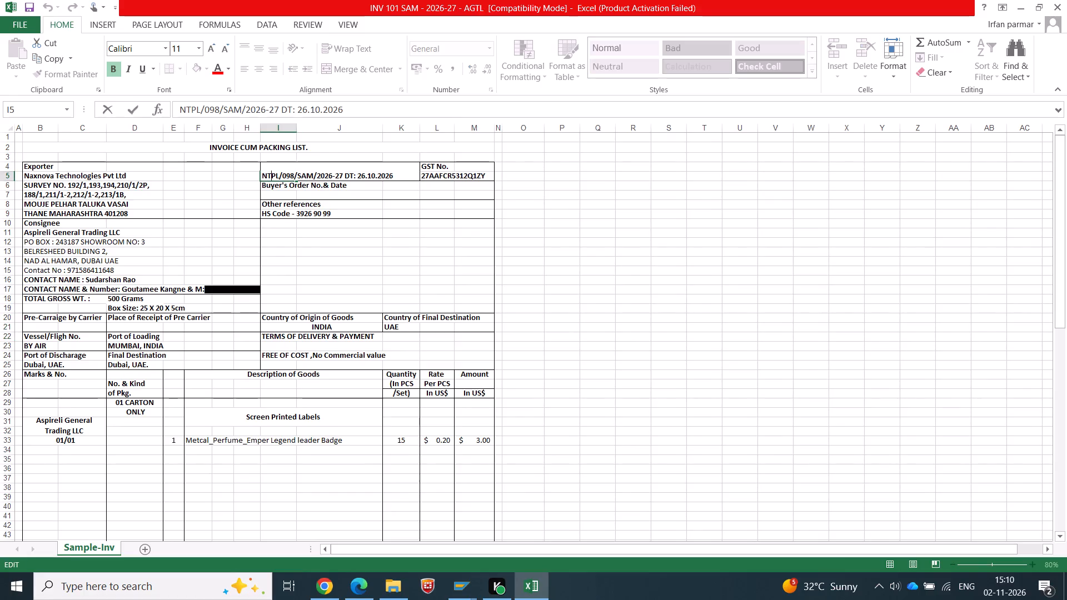
key(Right)
key(Right)
key(shift+Right)
key(shift+Right)
key(shift+Right)
text(101)
Set the invoice date in I5 to 02.11.2026.
key(Right)
key(Right)
key(Right)
key(Right)
key(Right)
key(Right)
key(Right)
key(Right)
key(Right)
key(Right)
key(Right)
key(Right)
key(Right)
key(Right)
key(Right)
key(Right)
key(Right)
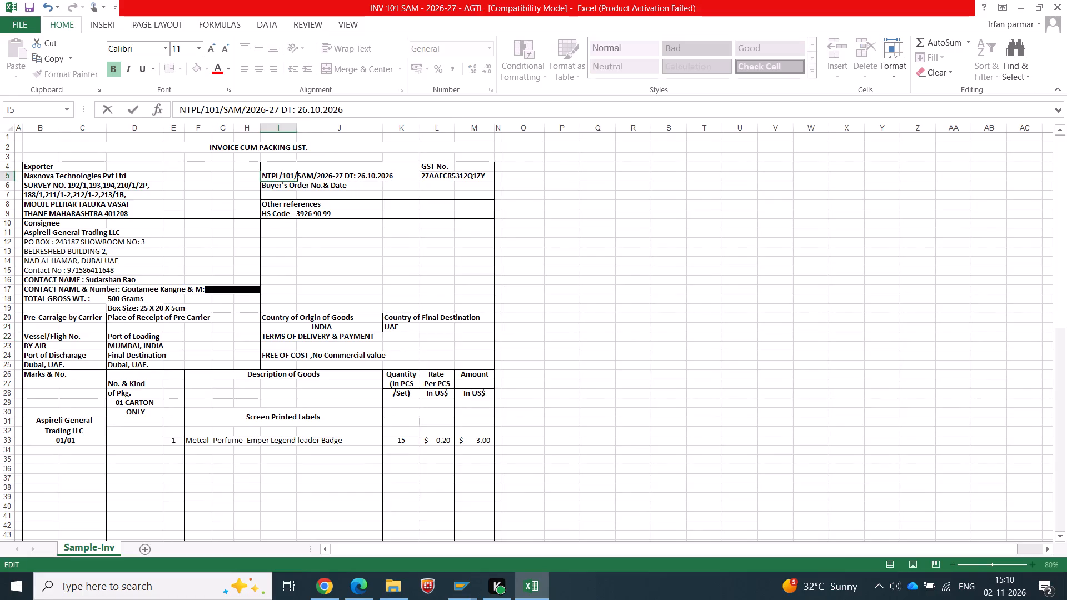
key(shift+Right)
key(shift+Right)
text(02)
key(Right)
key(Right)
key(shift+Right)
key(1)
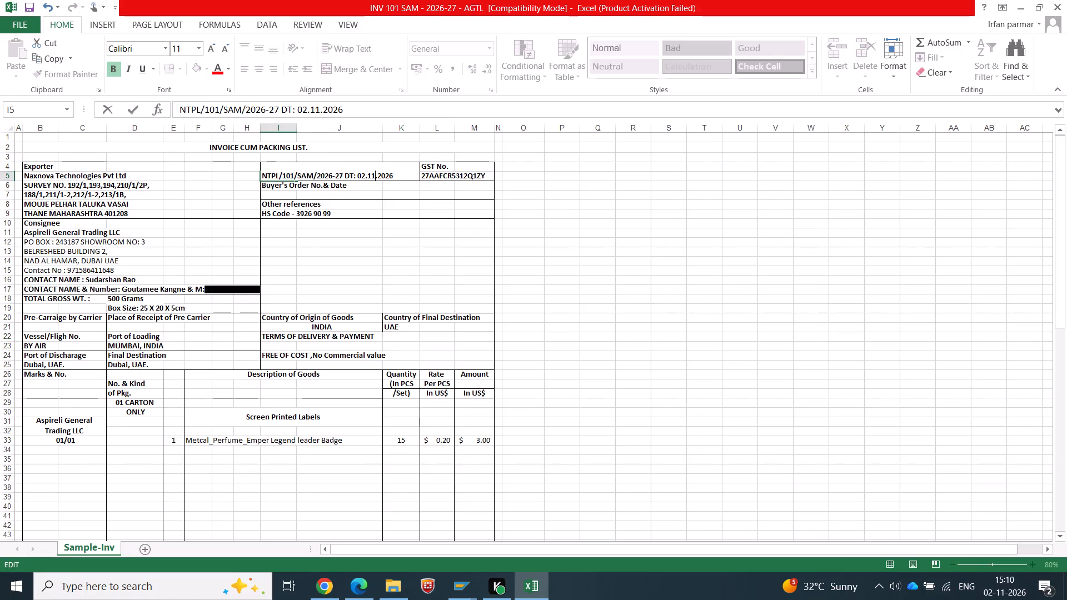
Commit the edited invoice number and date entry in I5.
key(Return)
Switch to Microsoft Edge and close the FINAL-4526-S.pdf air waybill.
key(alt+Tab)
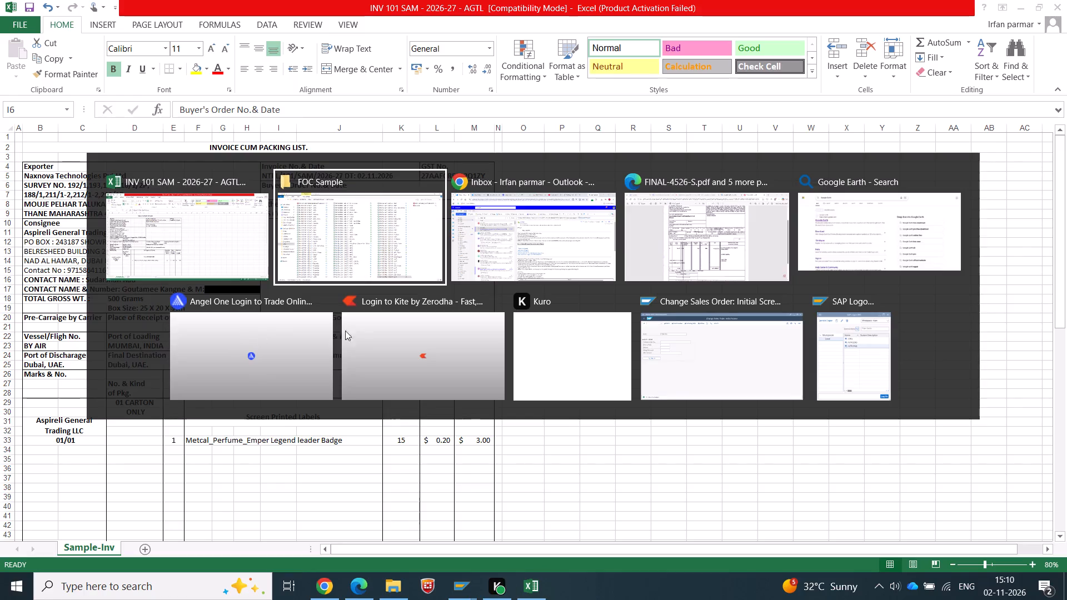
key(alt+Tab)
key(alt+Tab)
click(907, 17)
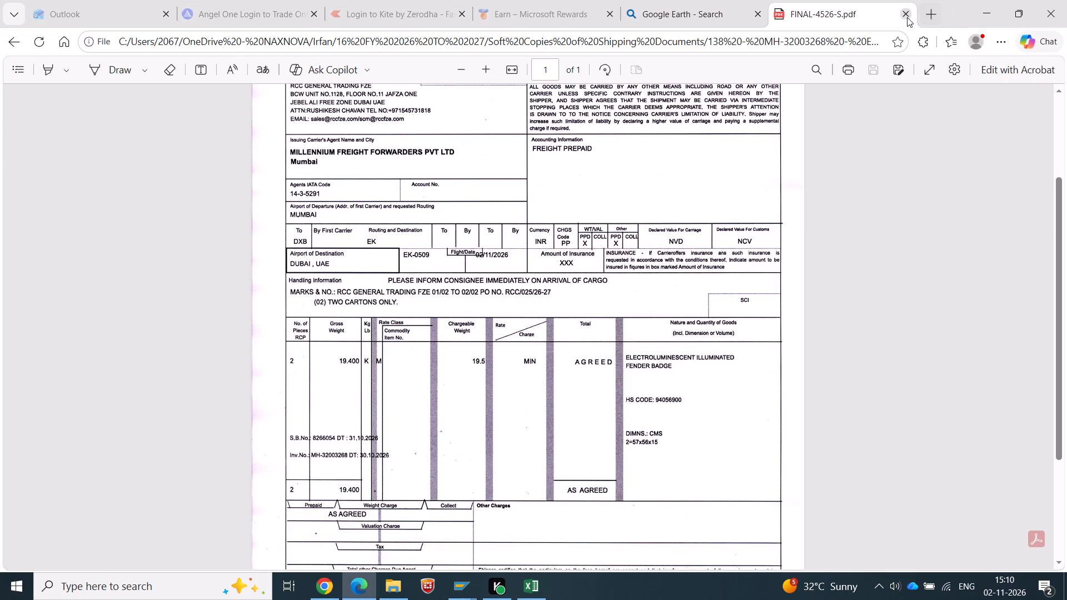
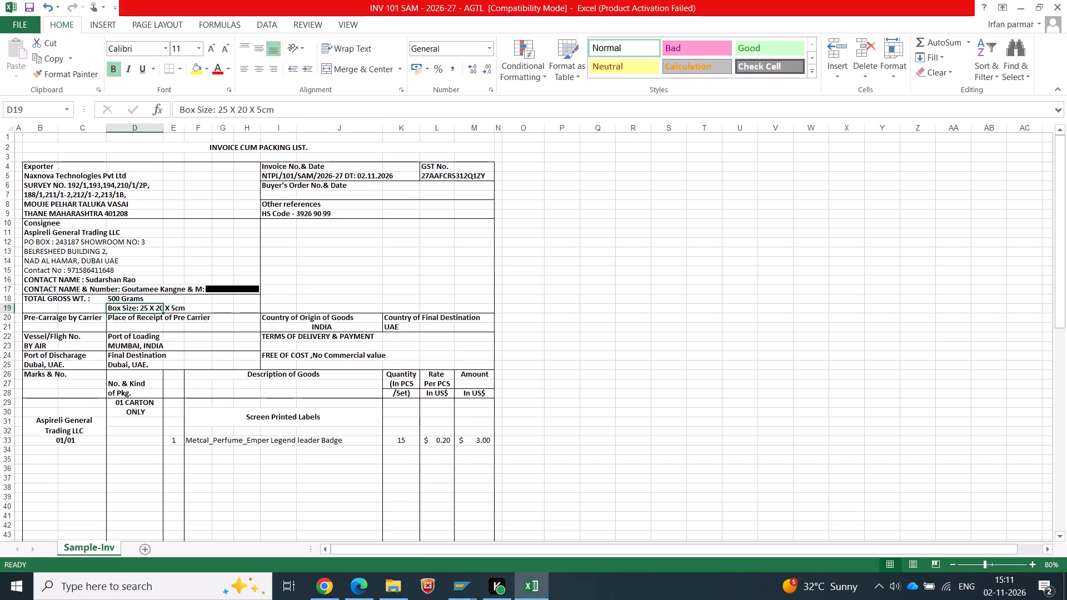
Change the box size in D19 to 25 X 20 X 3 cm.
click(261, 109)
key(BackSpace)
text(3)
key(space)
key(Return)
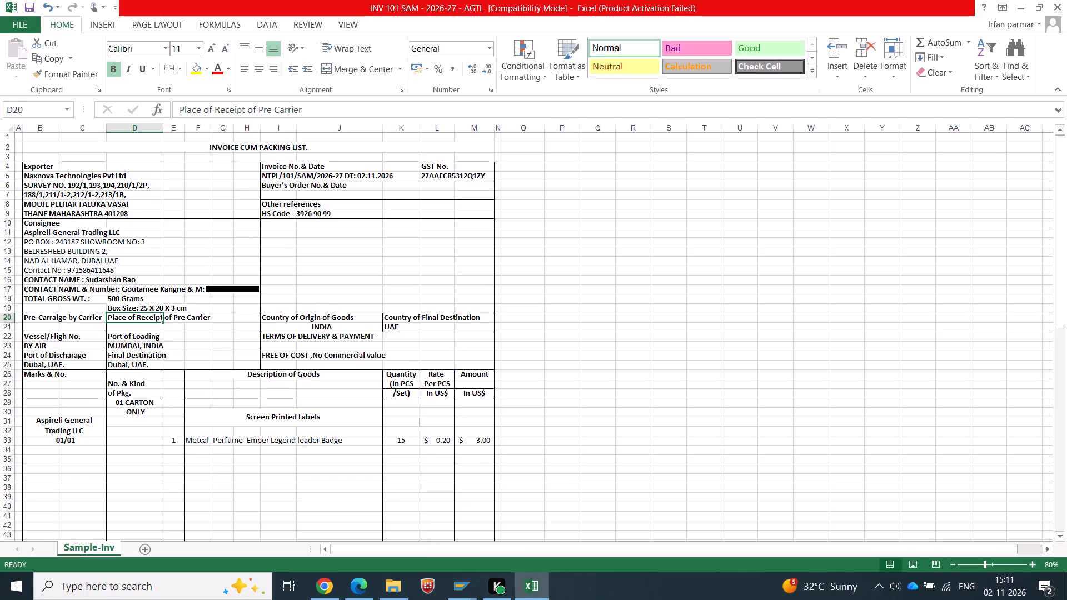
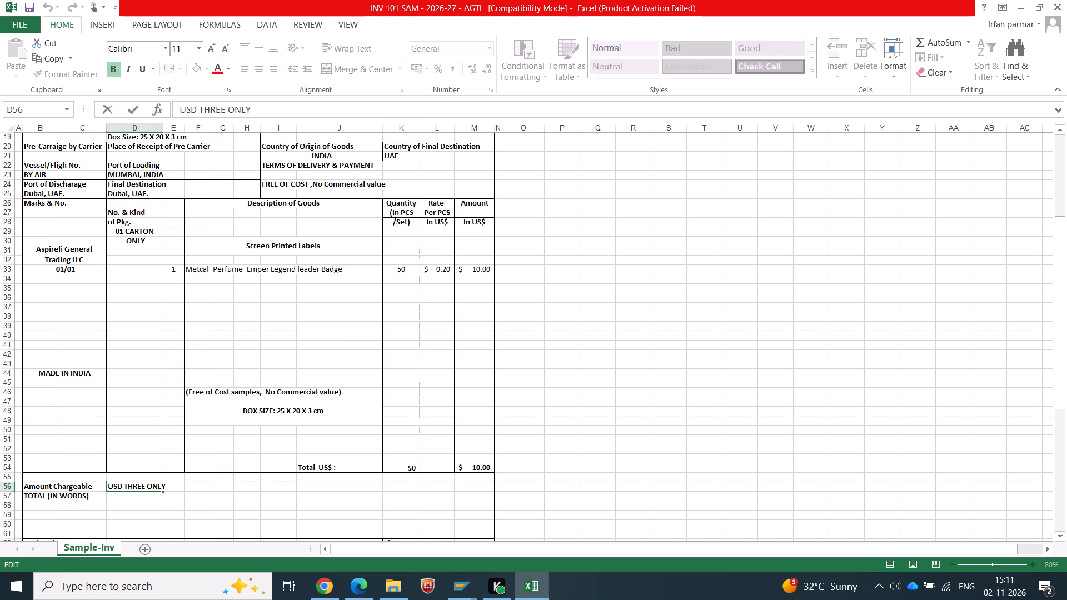
Change the amount chargeable in words in D56 to USD TEN ONLY.
drag(147, 488, 122, 486)
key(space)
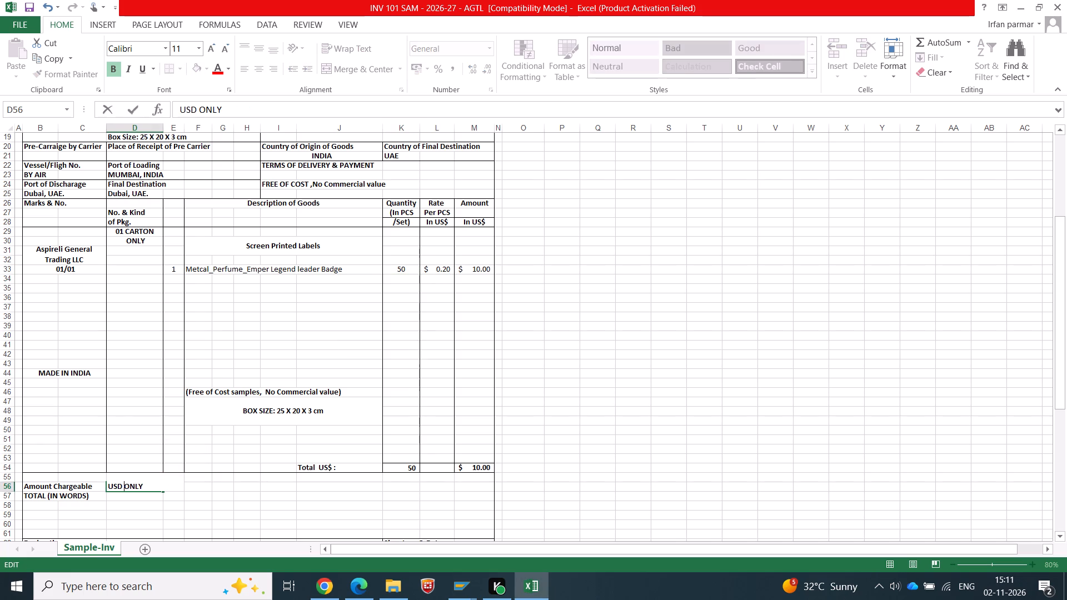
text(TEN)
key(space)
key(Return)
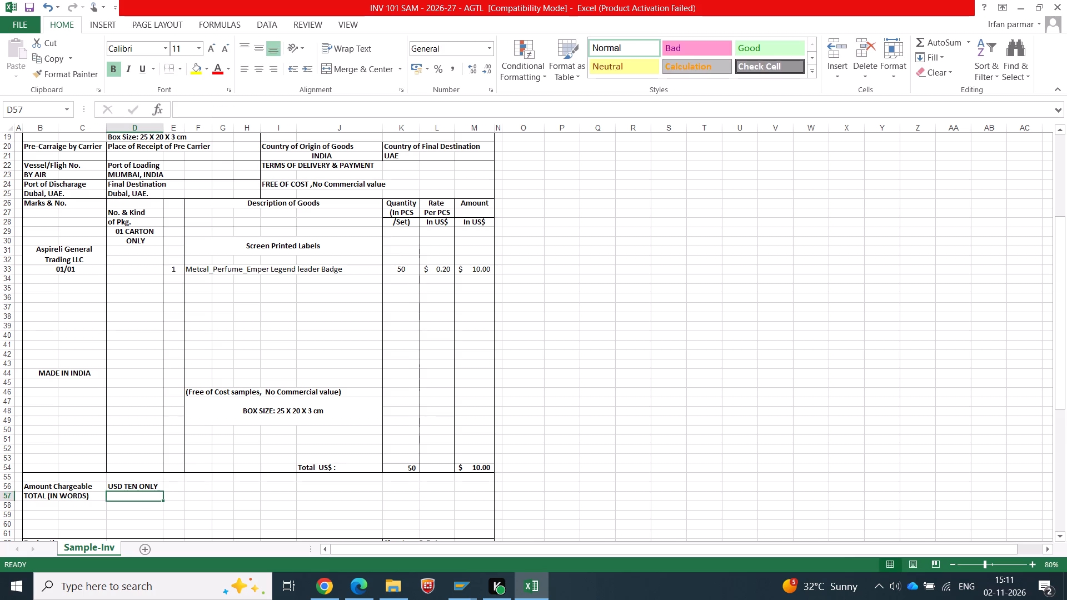
click(322, 448)
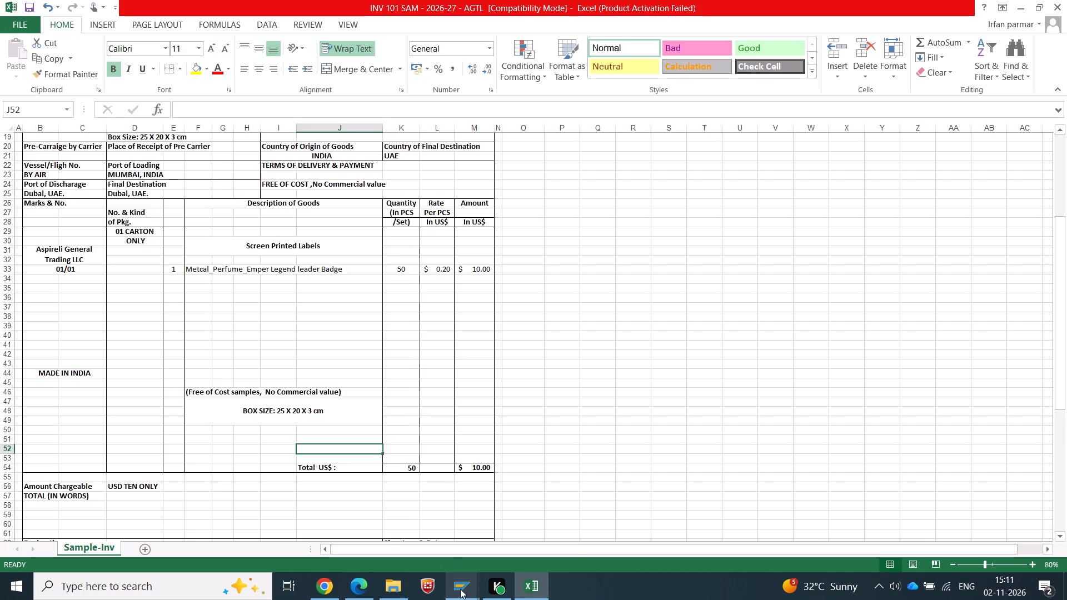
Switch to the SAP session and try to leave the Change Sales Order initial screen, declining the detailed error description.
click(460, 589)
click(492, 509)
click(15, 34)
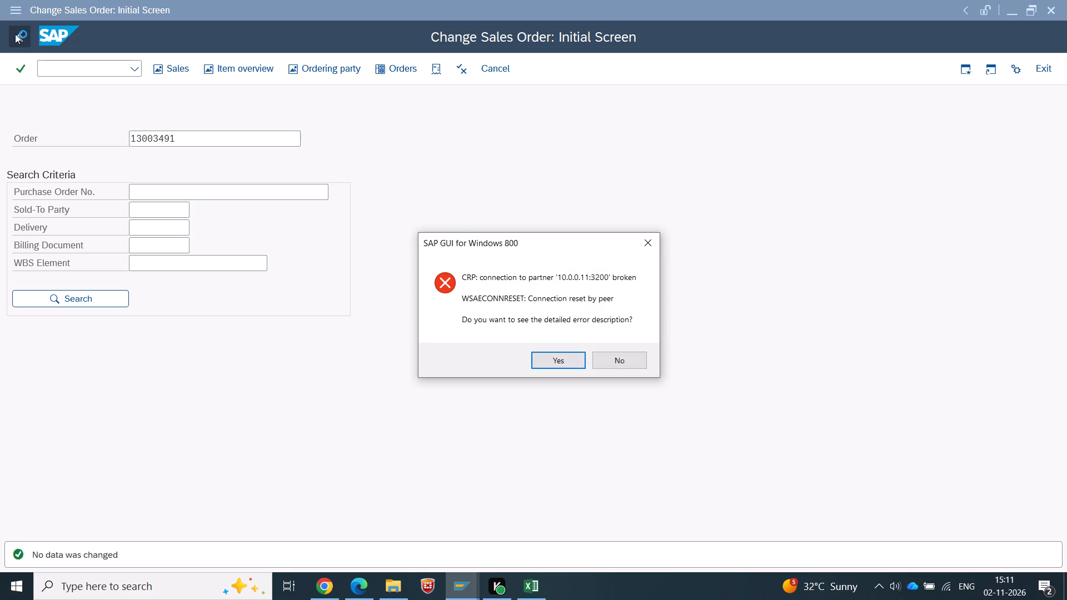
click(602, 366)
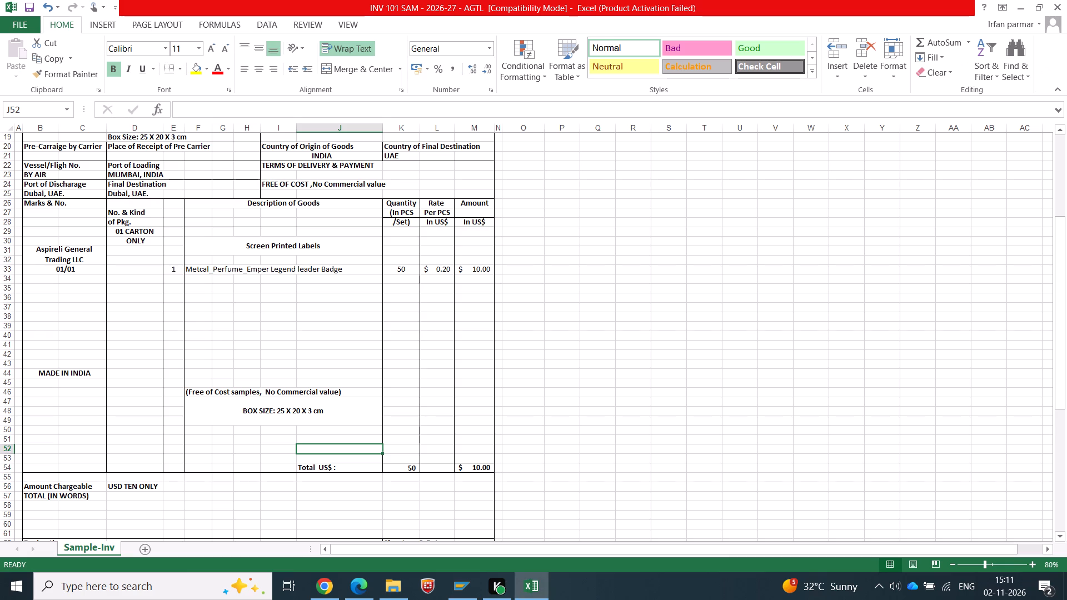
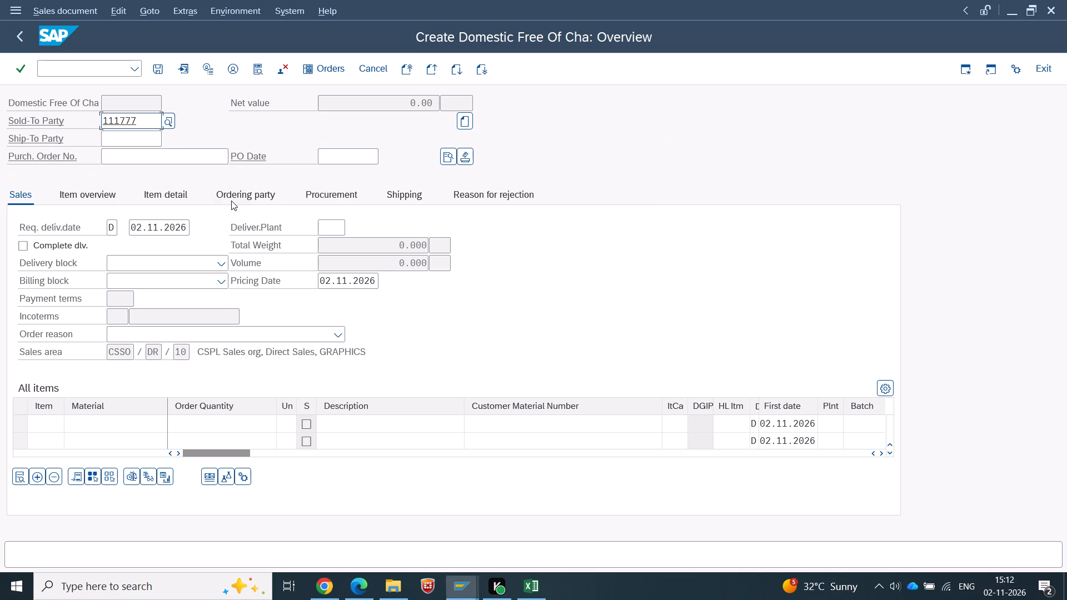
Enter Mail from Vaibhav as the purchase order number and 02.11.2026 as the PO date, and apply the free-of-charge order header.
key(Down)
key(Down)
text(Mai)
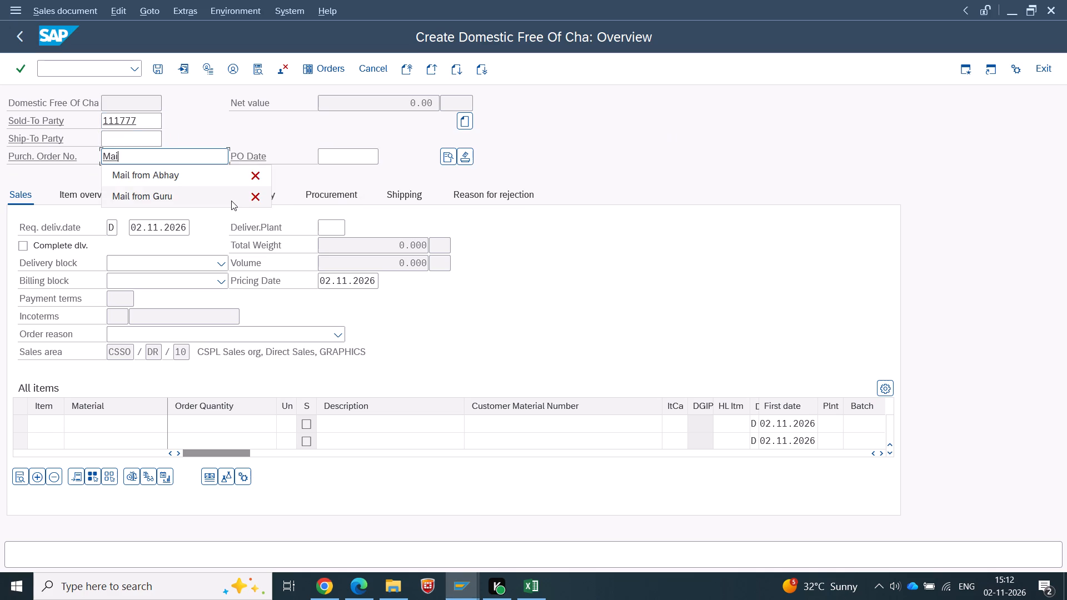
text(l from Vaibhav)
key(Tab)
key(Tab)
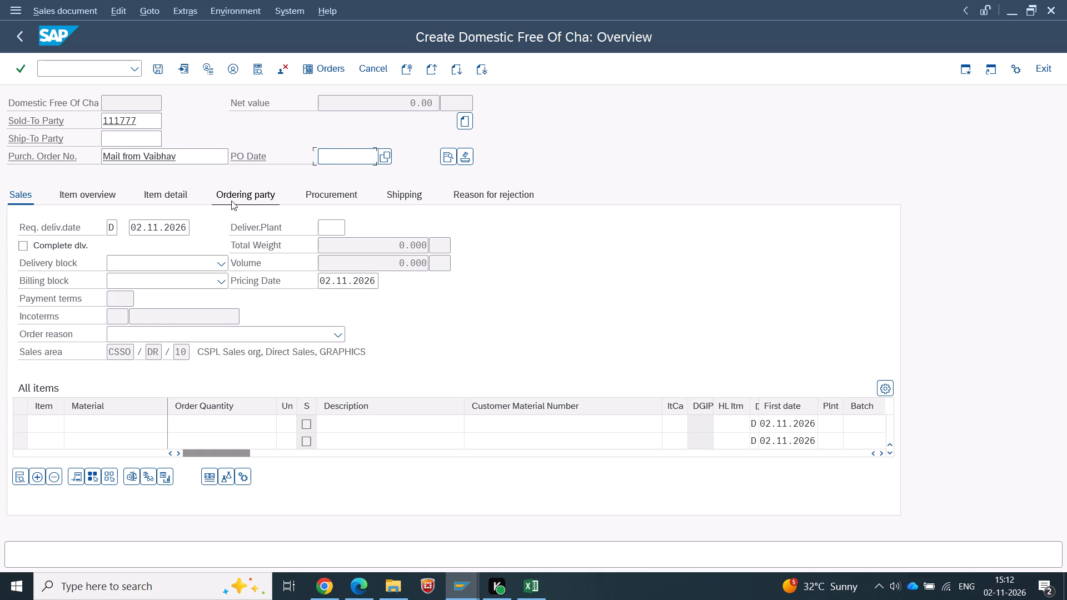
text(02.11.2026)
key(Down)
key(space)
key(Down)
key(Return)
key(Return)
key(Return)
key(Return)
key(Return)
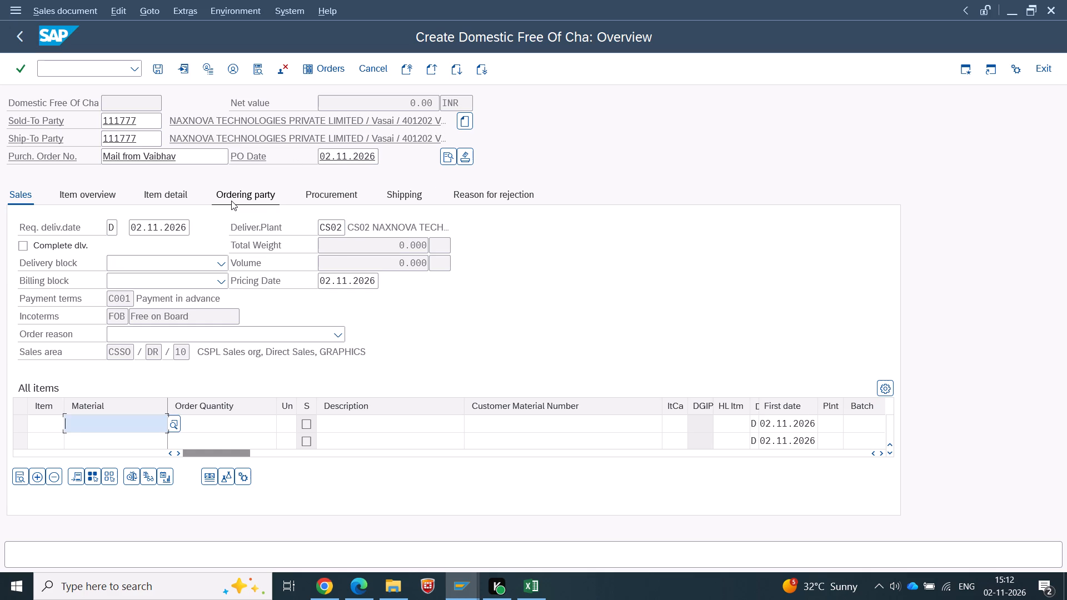
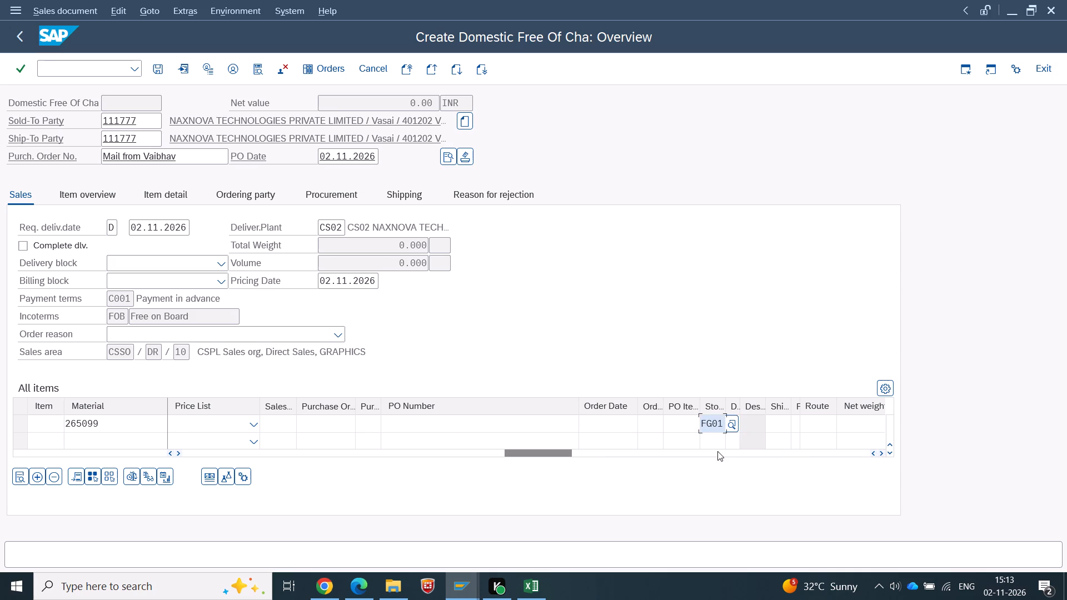
Validate the free-of-charge order's item line for material 265099 with storage location FG01.
key(Return)
key(Return)
Switch to the Excel invoice INV 101 SAM - 2026-27 - AGTL and review its consignee and goods details.
key(alt+Tab)
key(alt+Tab)
key(alt+Tab)
scroll(293, 373, up, 3)
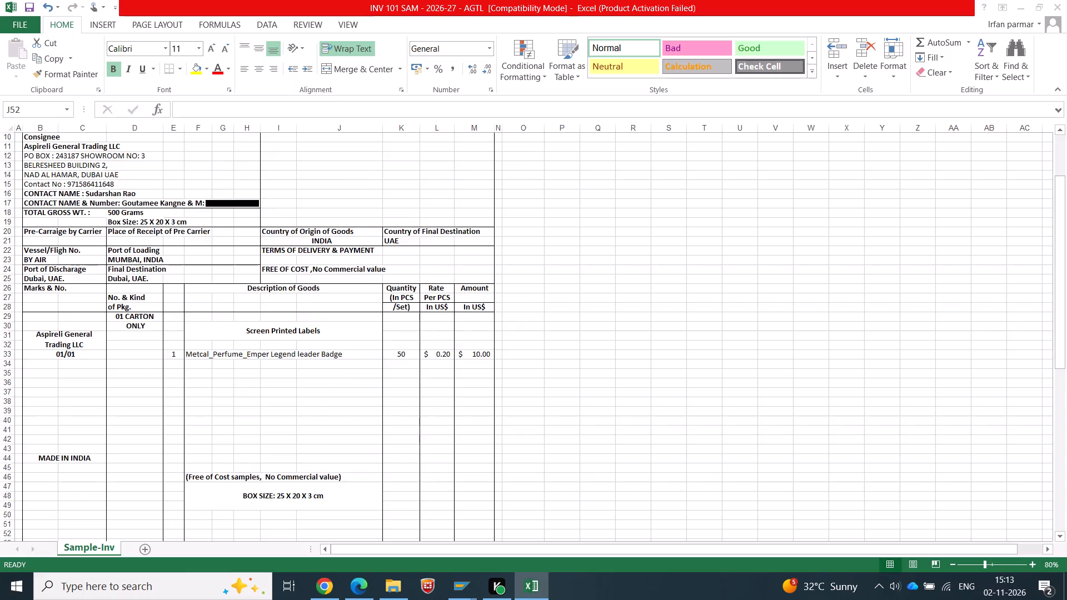
Select the consignee's name, address and contact lines in B11:B16 of the invoice.
scroll(288, 370, up, 7)
click(21, 229)
drag(34, 234, 43, 283)
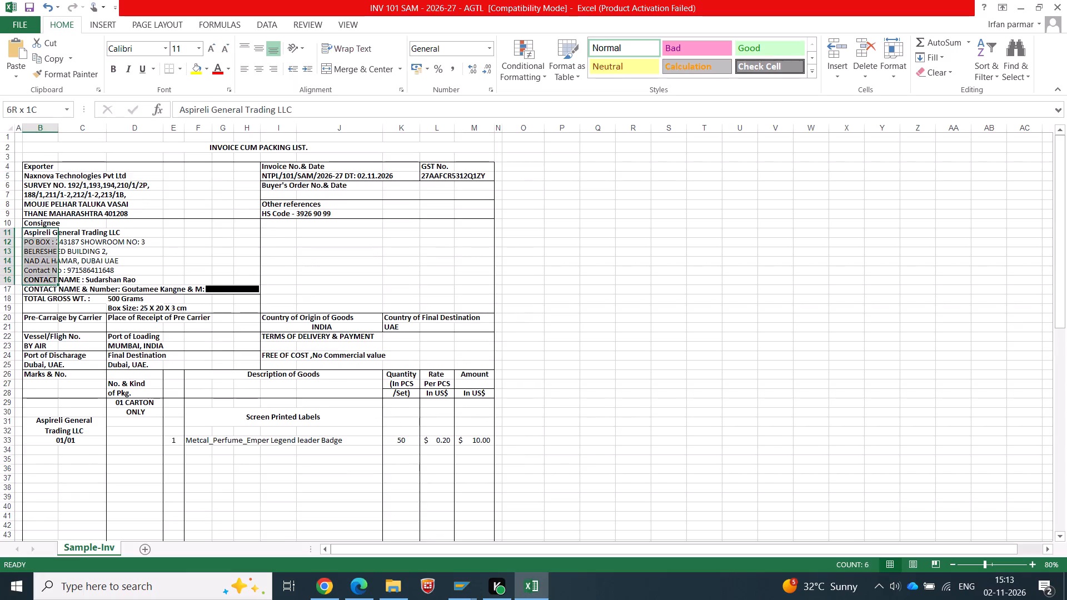
Copy the consignee details, including both contact lines, from B11:B17 of the invoice into the SAP order's Form Header text.
drag(43, 283, 49, 291)
key(ctrl+c)
key(alt+Tab)
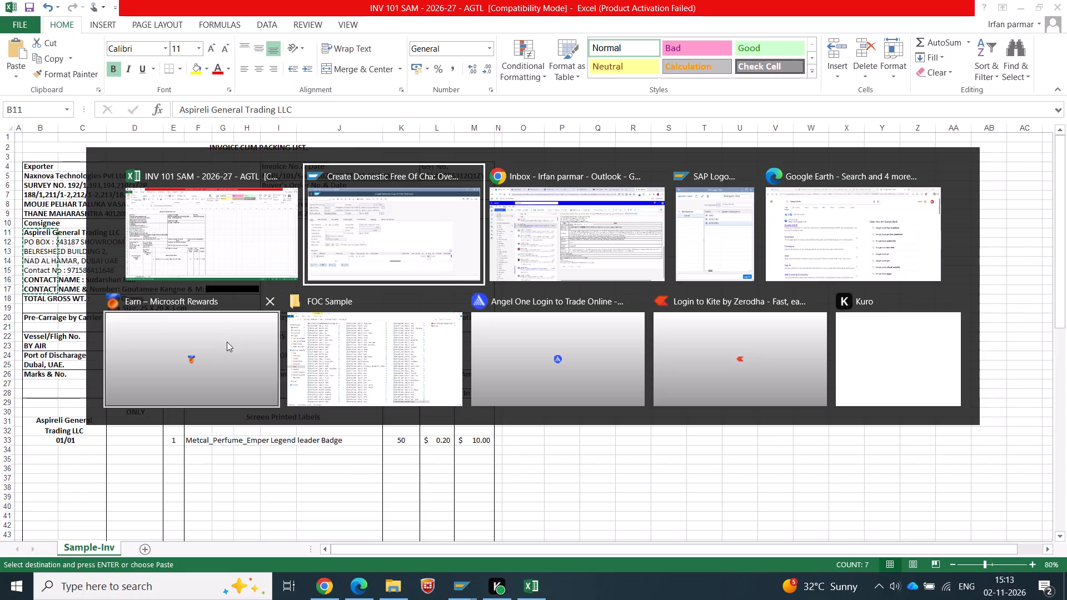
click(452, 157)
click(589, 162)
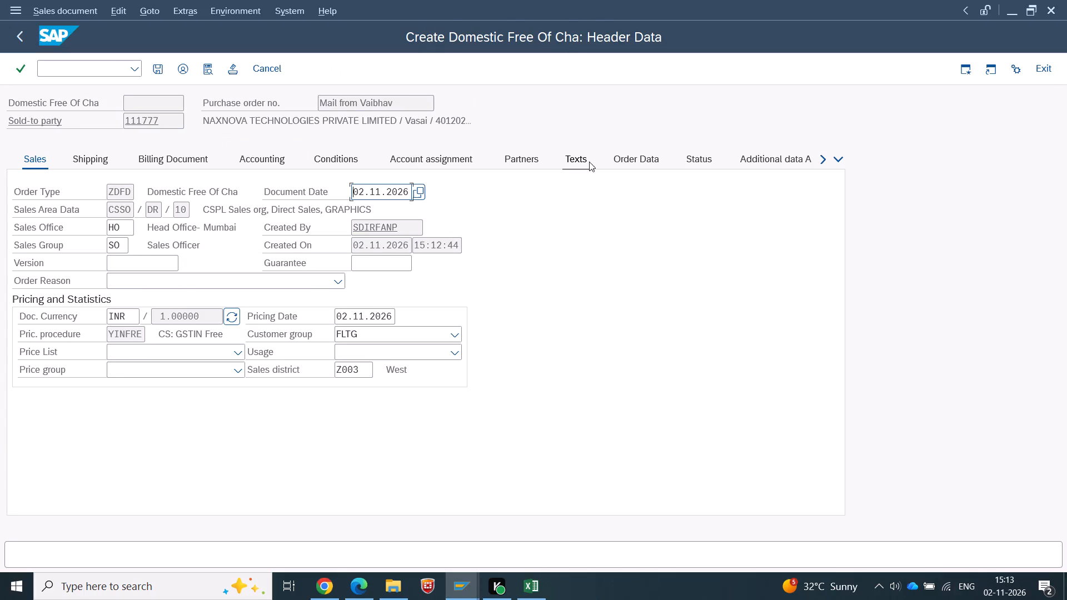
click(229, 266)
key(ctrl+v)
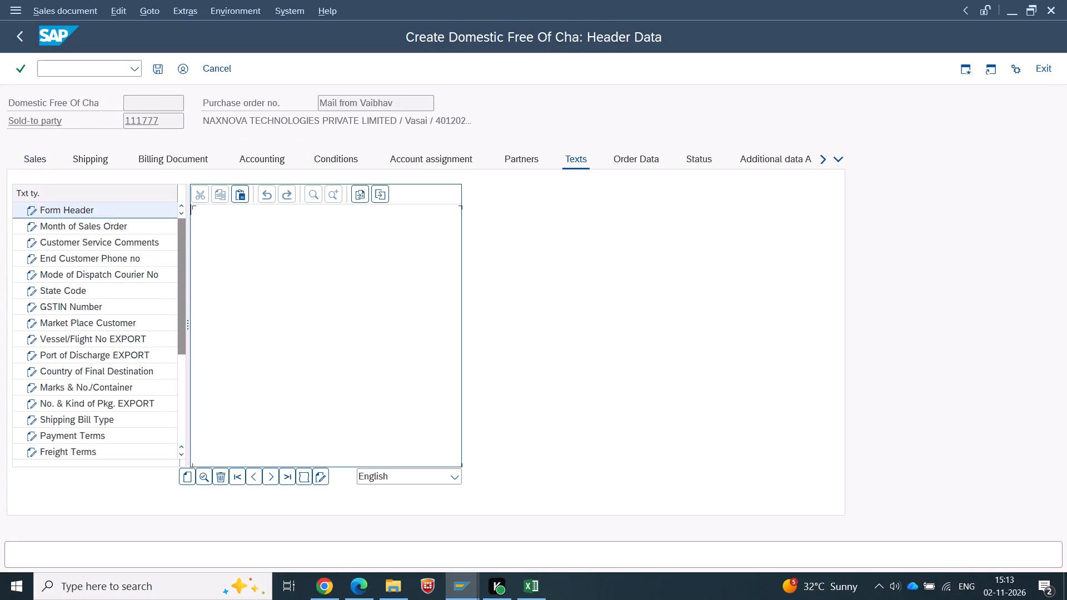
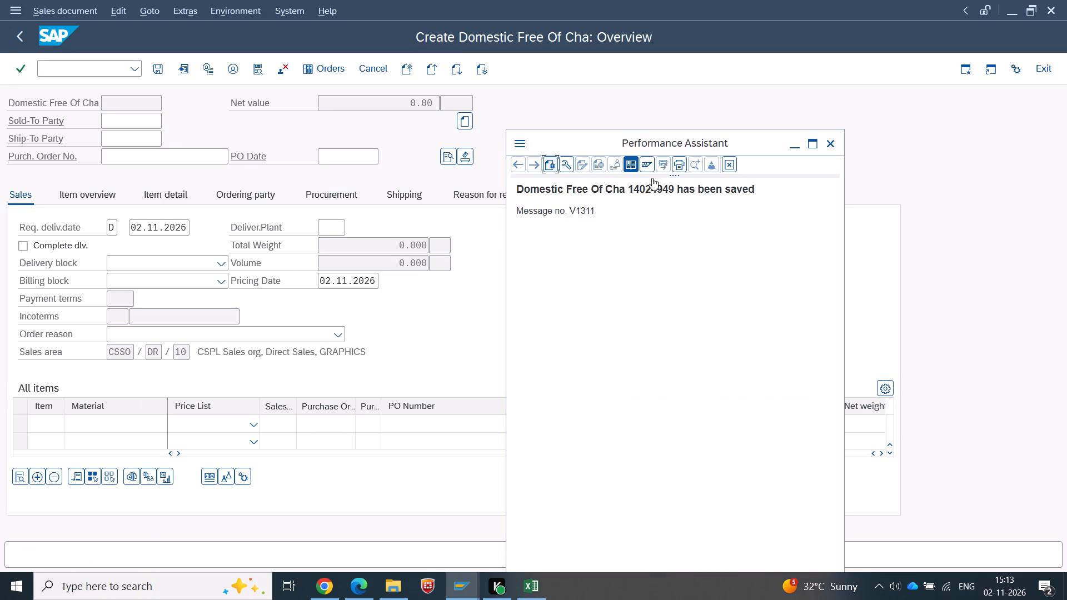
click(652, 178)
click(453, 581)
click(566, 516)
double_click(665, 190)
key(ctrl+x)
key(ctrl+x)
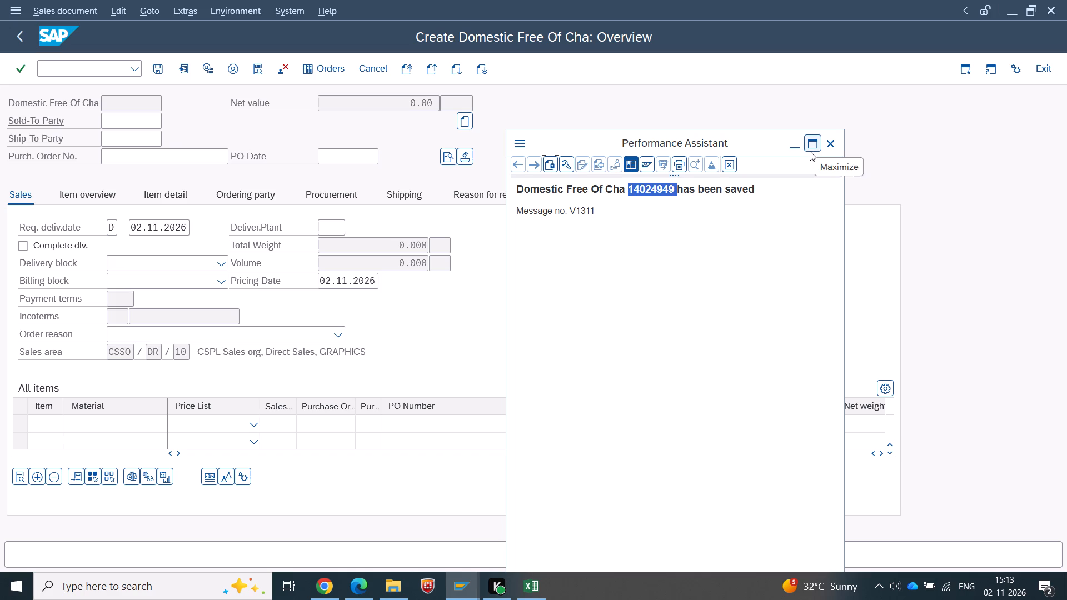
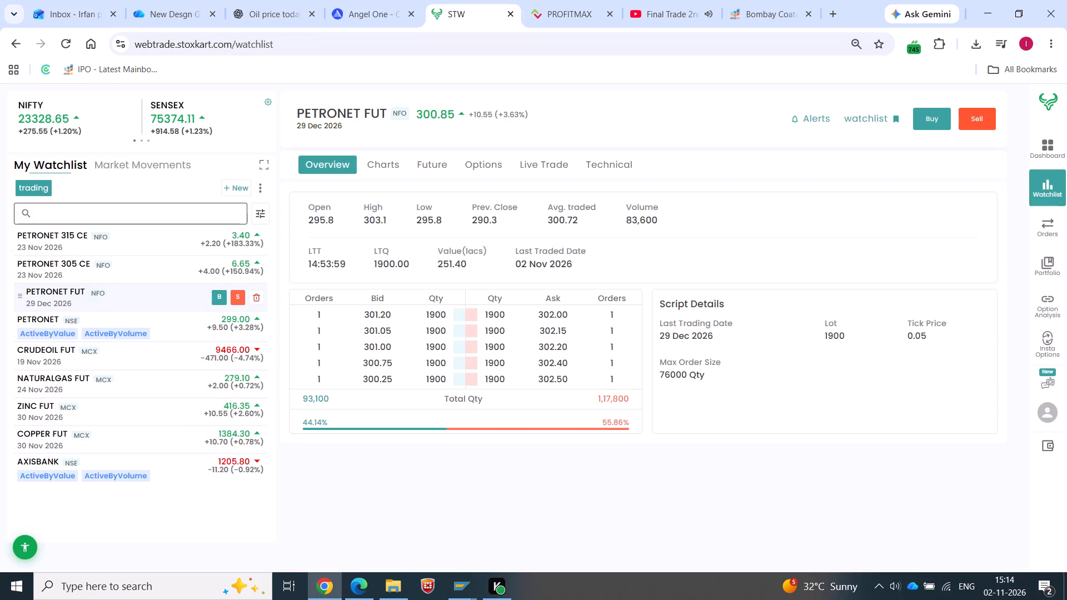
Check the Stoxkart portfolio positions, the Angel One GTT orders and the ETD confirmation draft in ChatGPT.
drag(569, 346, 535, 346)
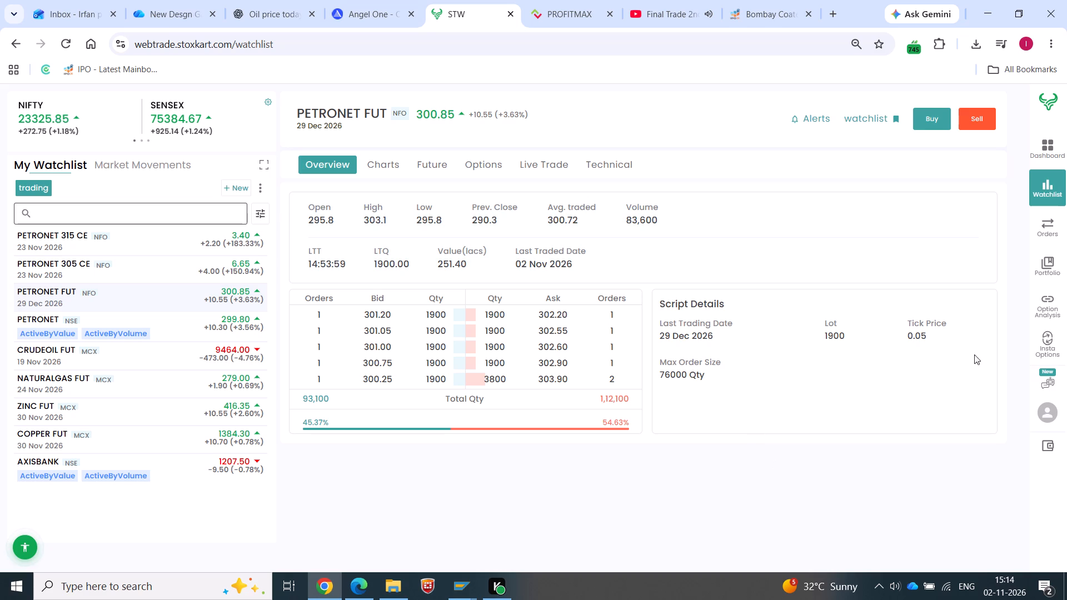
click(1051, 253)
click(542, 0)
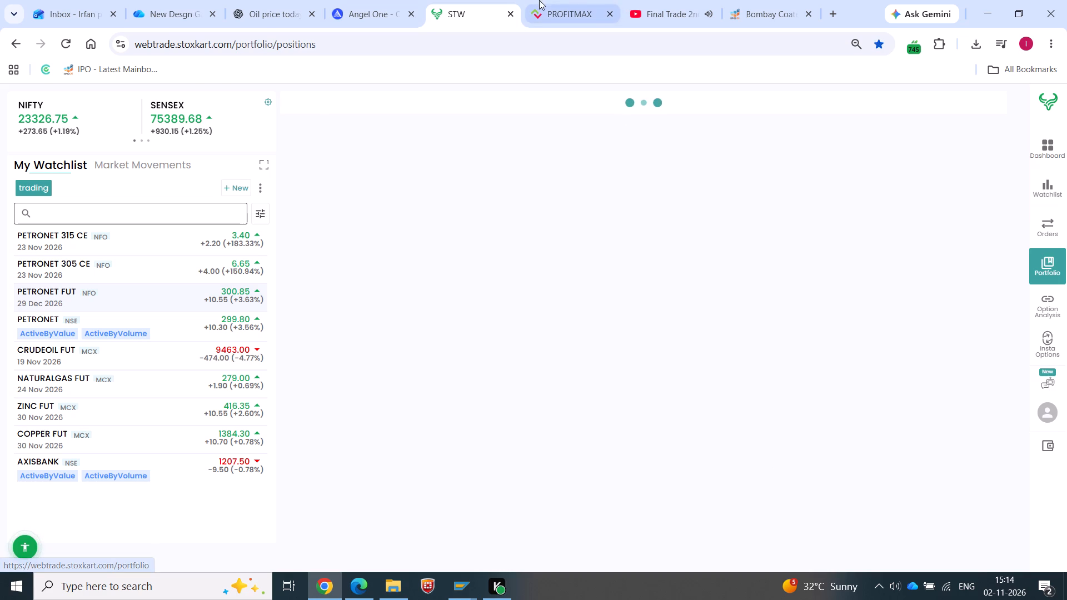
click(231, 0)
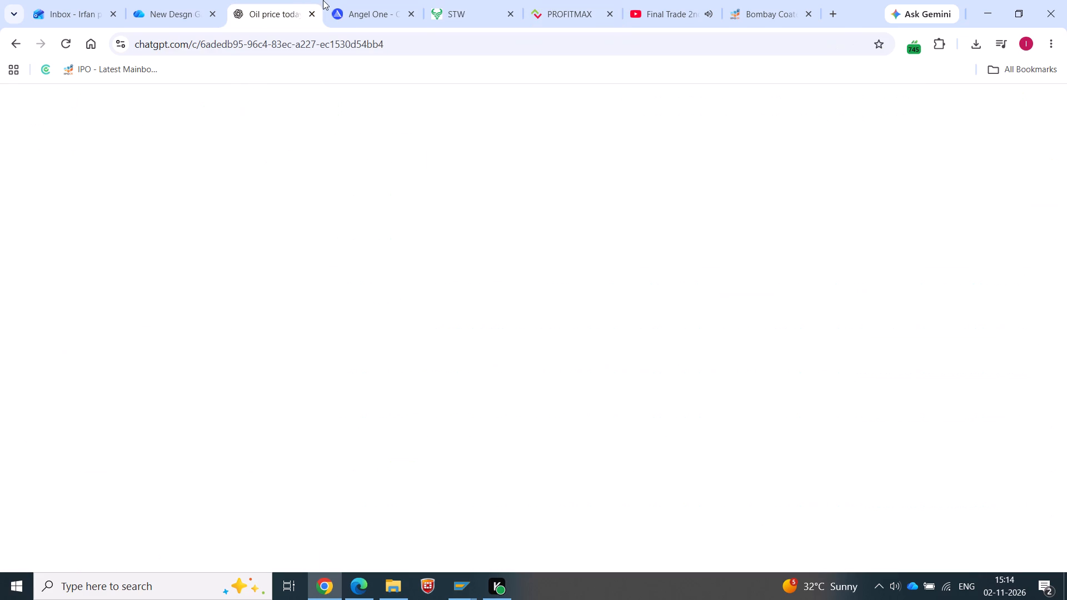
click(323, 0)
click(340, 1)
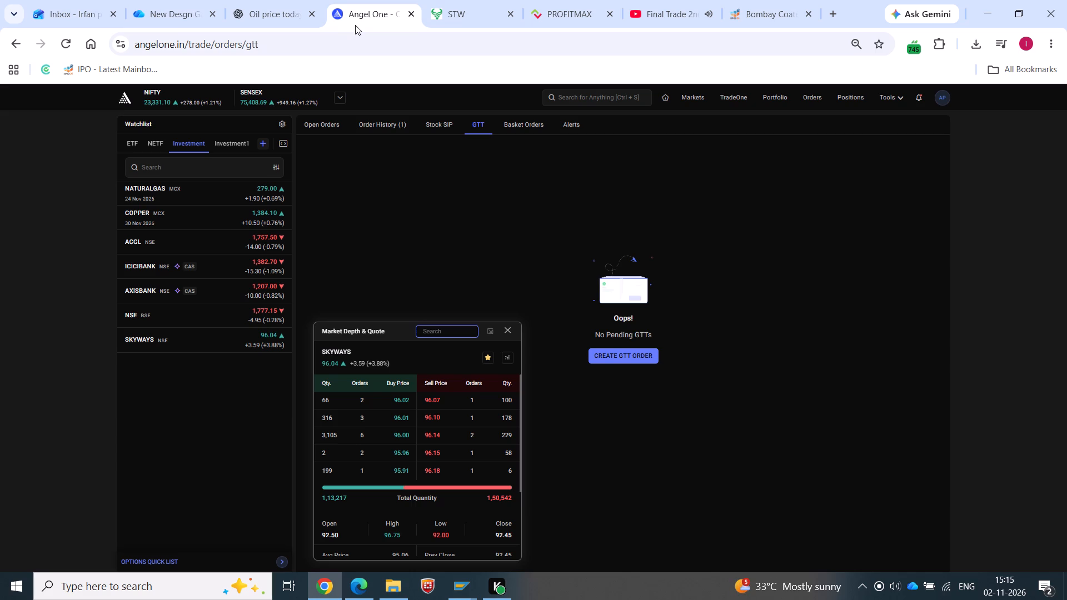
click(251, 0)
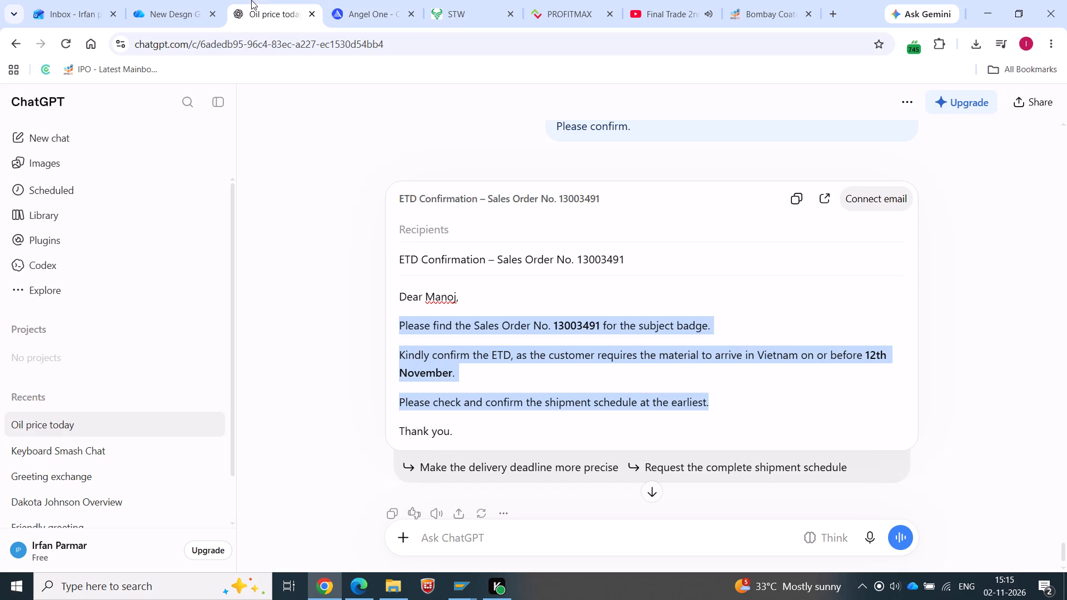
click(550, 528)
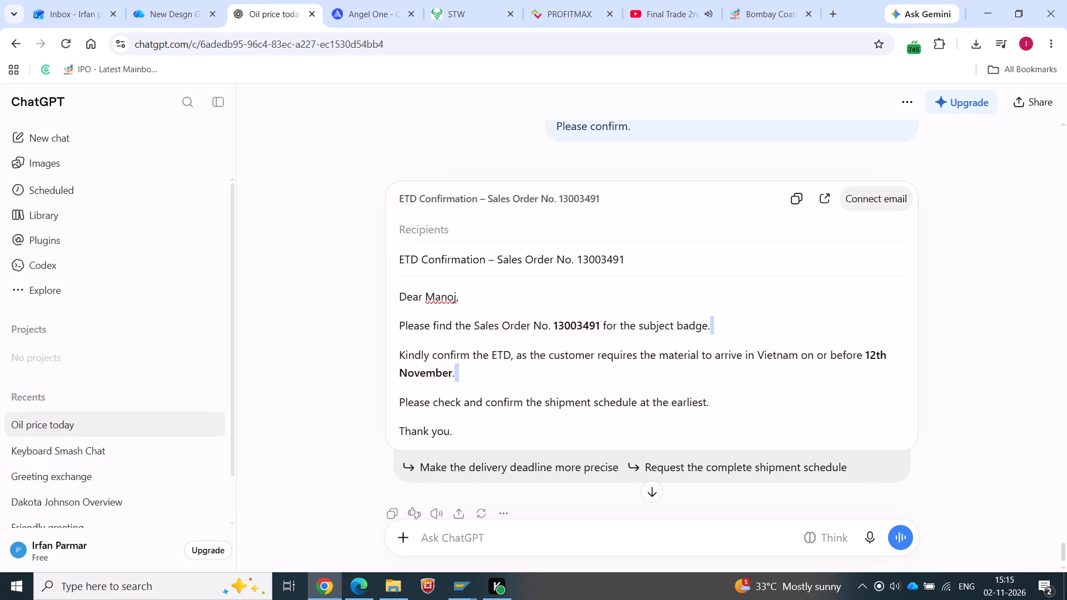
Open the HONO HR login page (onehr.honohr.com) in a new browser tab.
click(832, 14)
text(hono)
key(Return)
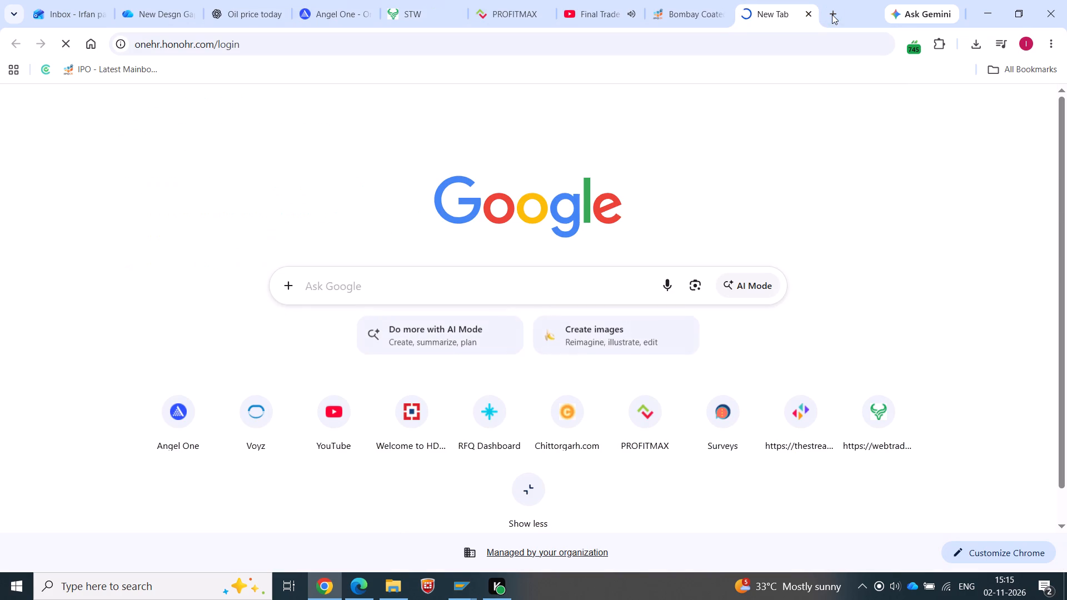
Close the New Desgn Gaphix_28-10-2026 PDF opened from SharePoint.
click(151, 12)
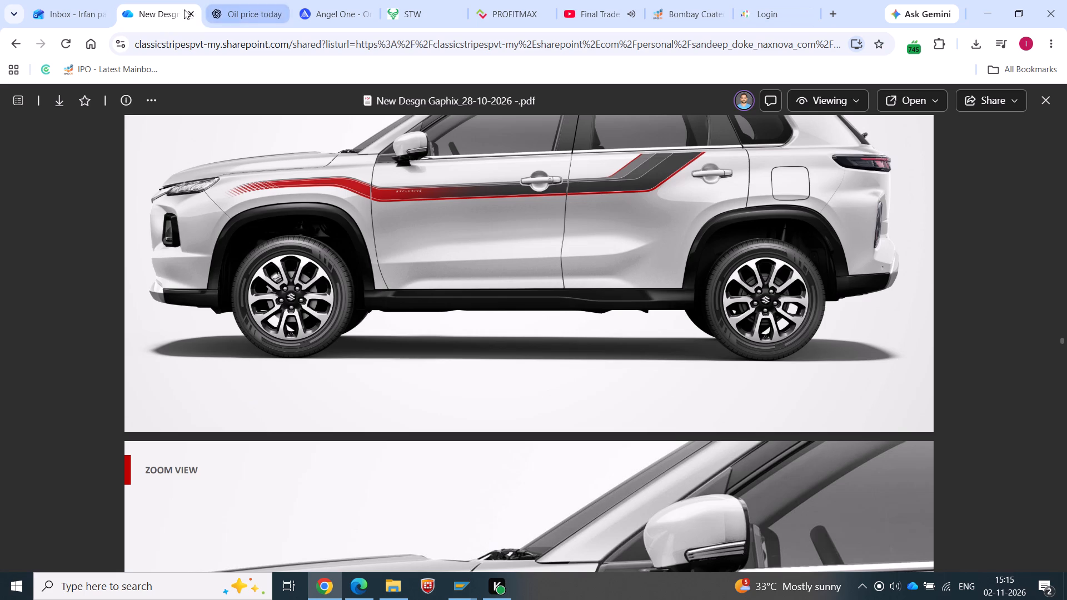
click(189, 13)
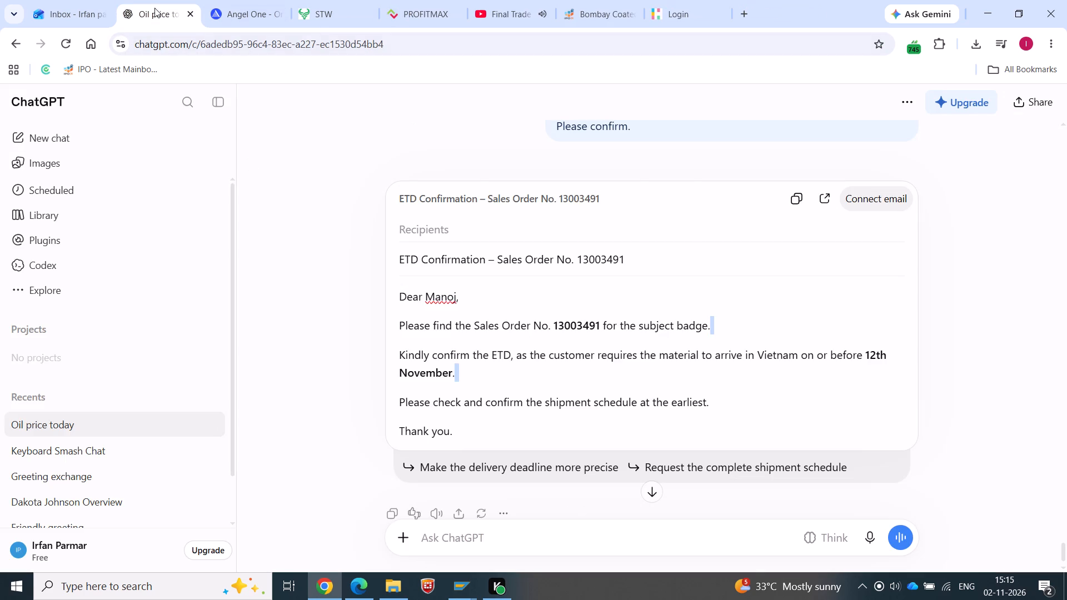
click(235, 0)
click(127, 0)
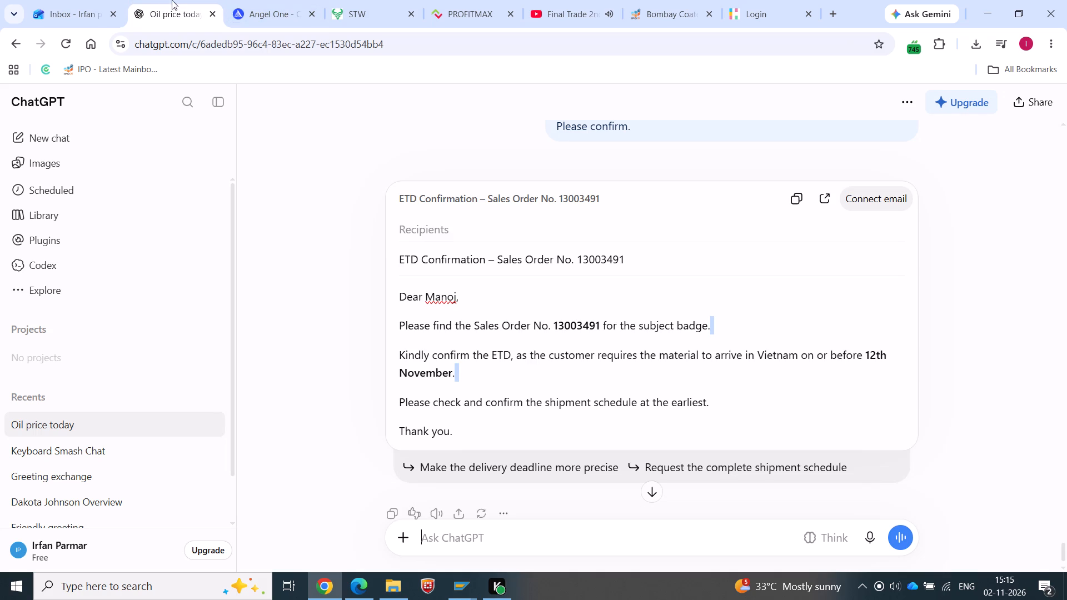